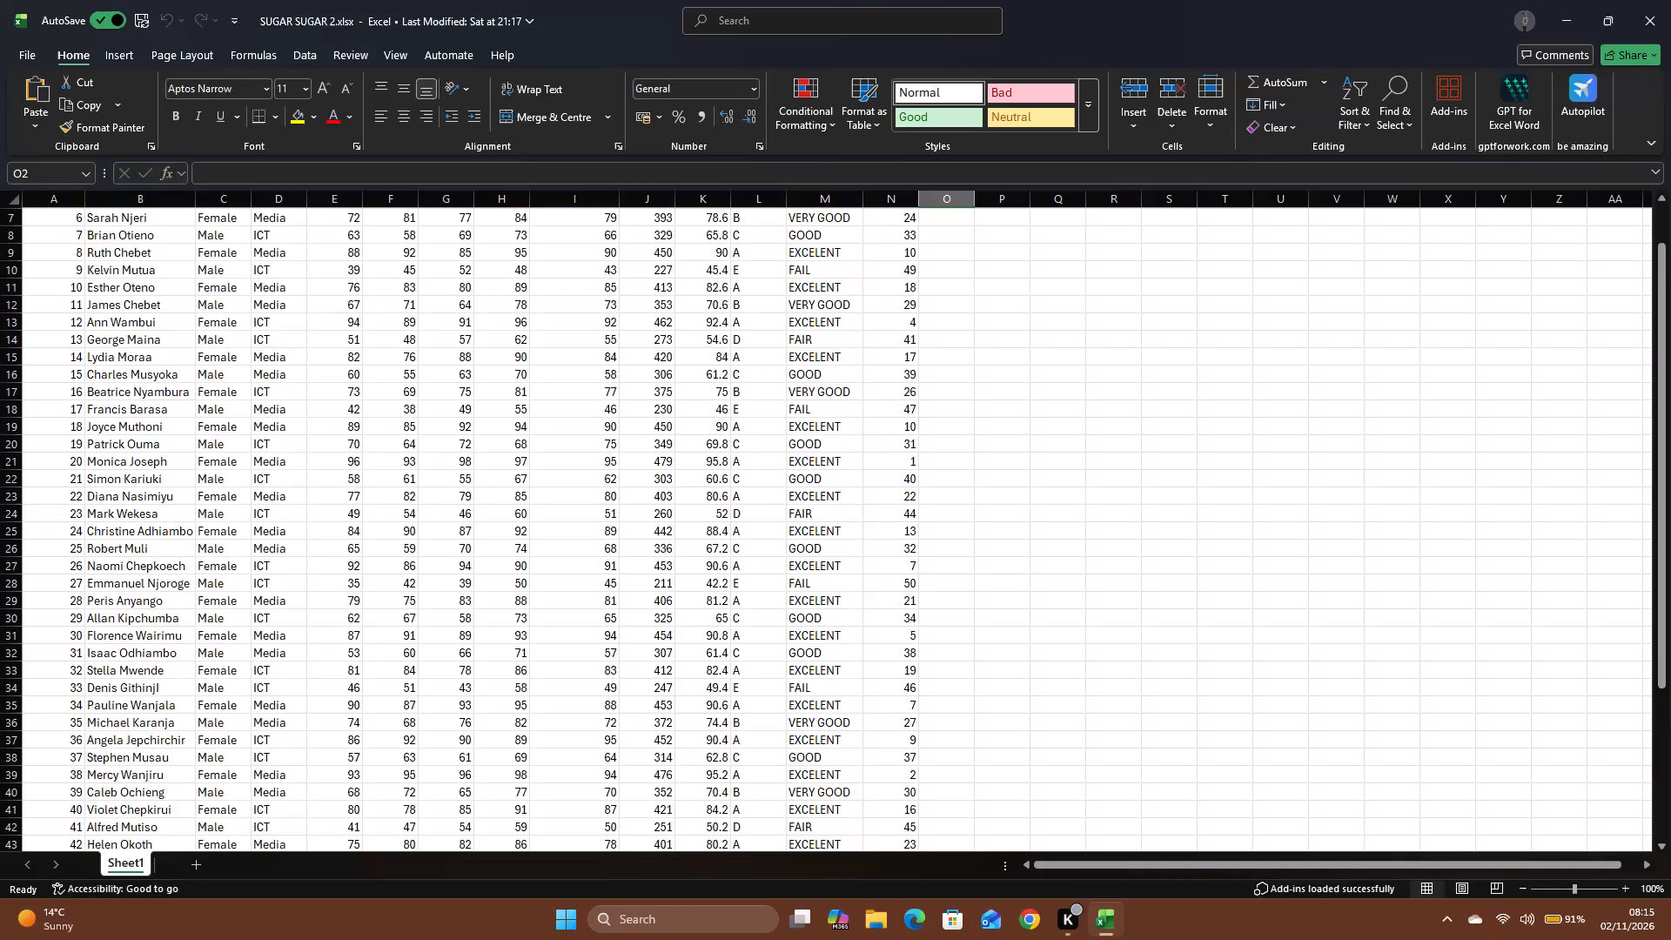
Add two column headers after Positions: MIN in cell O1 and Max in cell P1.
{"action": "scroll", "coordinate": [790, 337], "scroll_direction": "up", "scroll_amount": 6}
{"action": "scroll", "coordinate": [939, 277], "scroll_direction": "up", "scroll_amount": 5}
{"action": "left_click", "coordinate": [939, 215]}
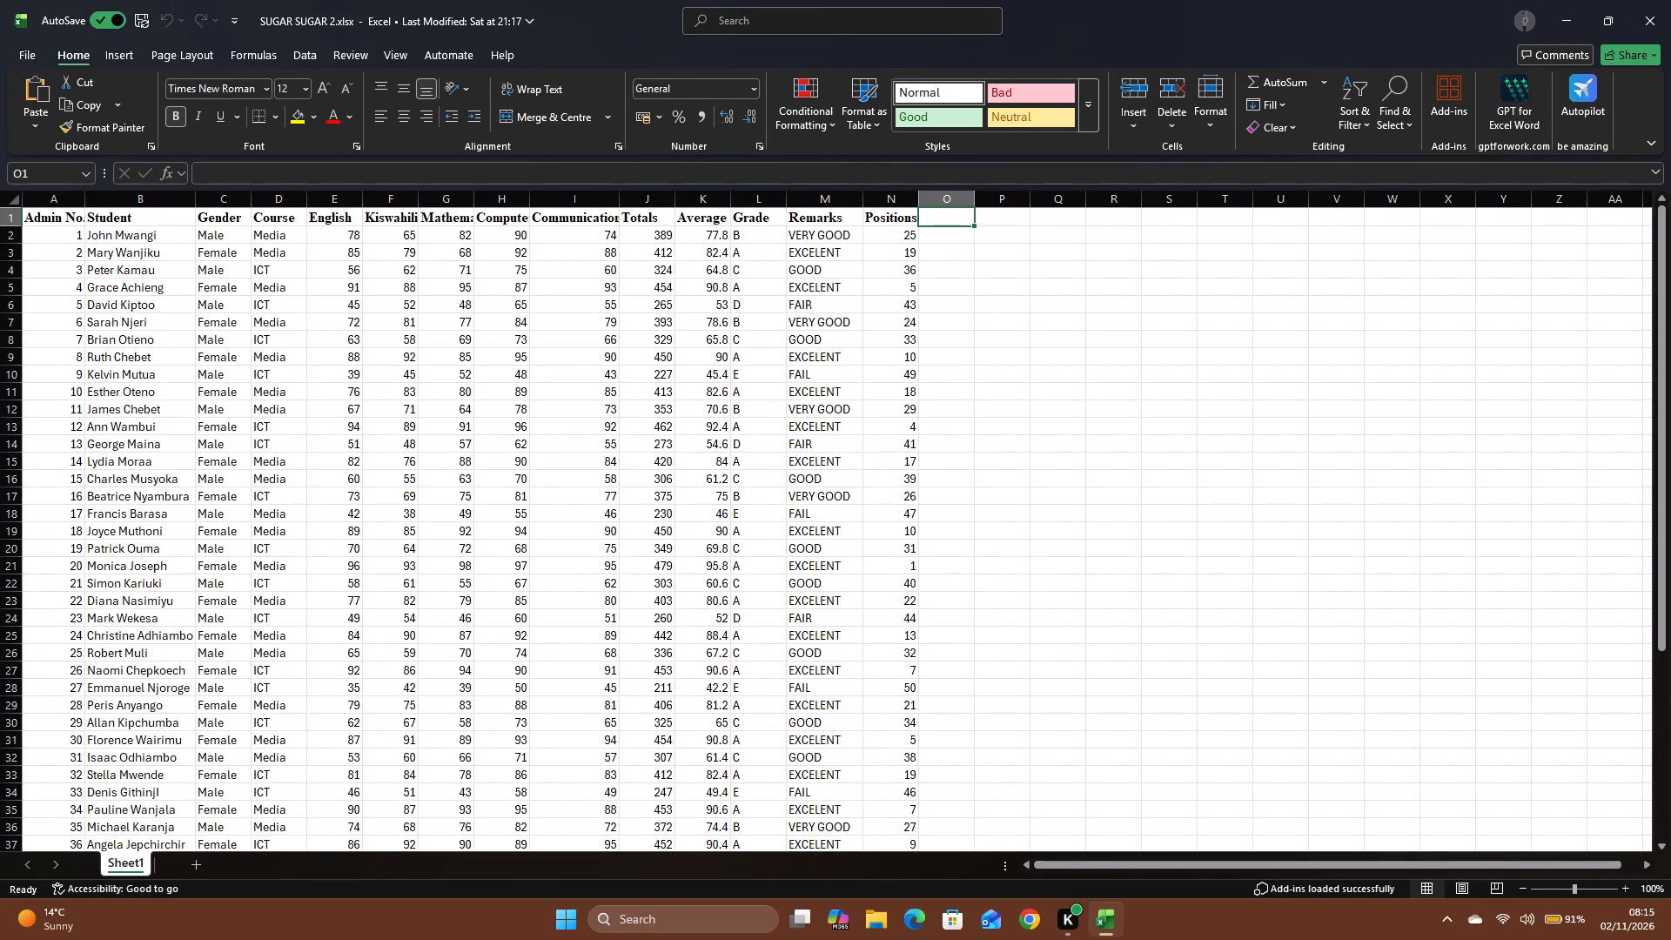
{"action": "type", "text": "MIN"}
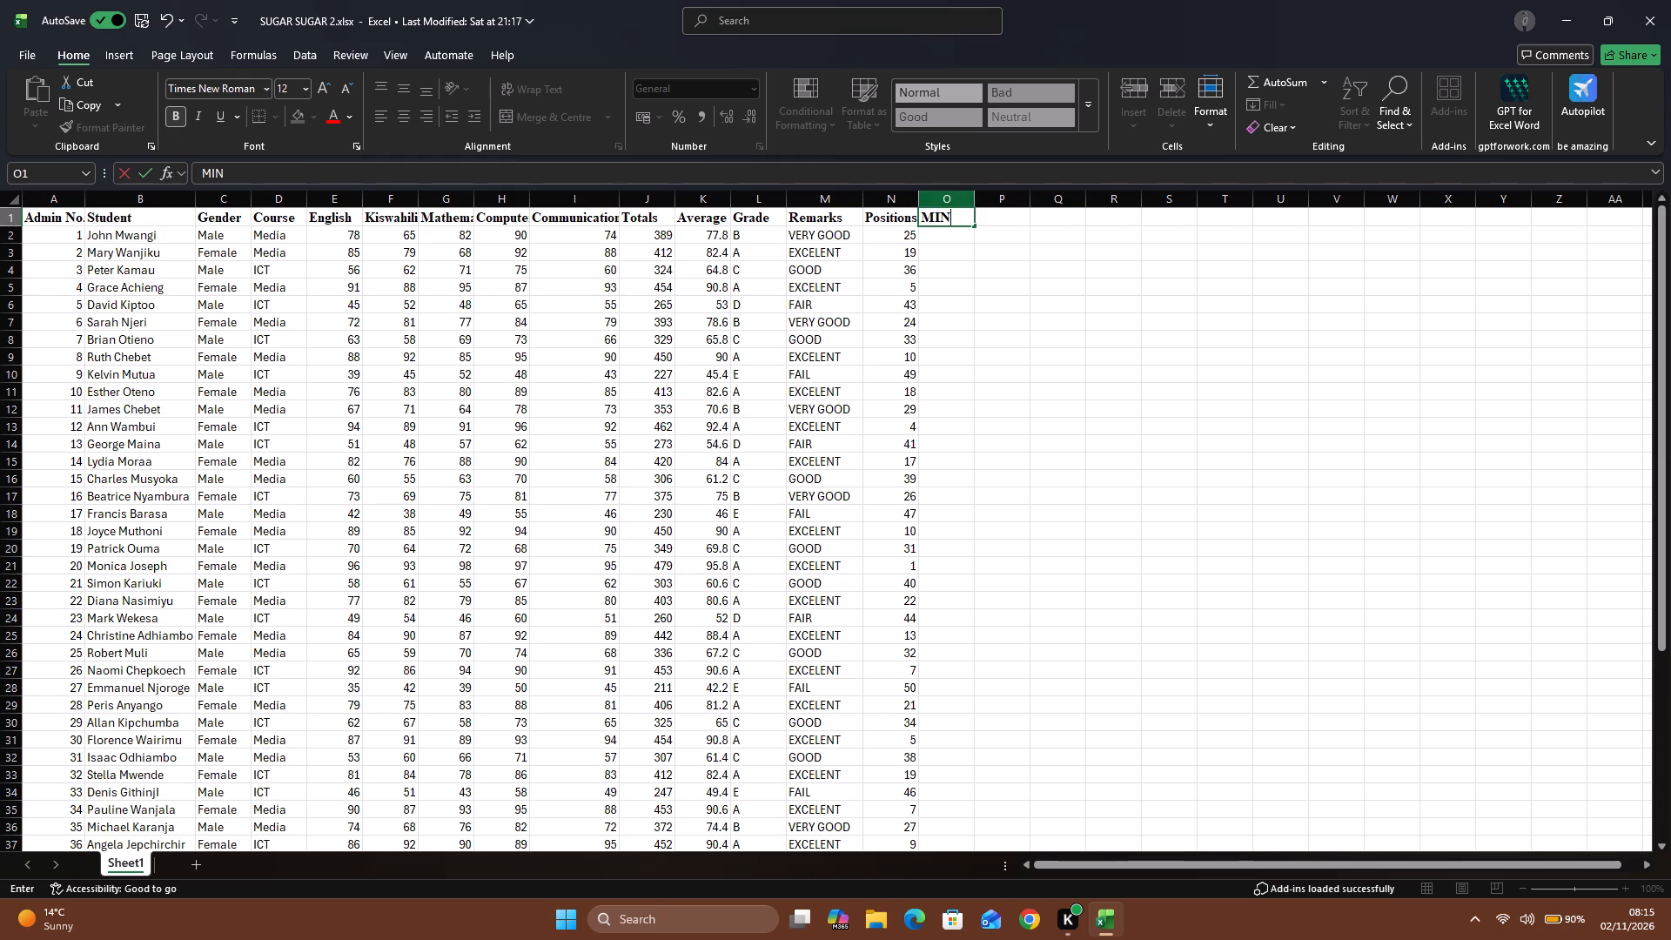
{"action": "left_click", "coordinate": [997, 219]}
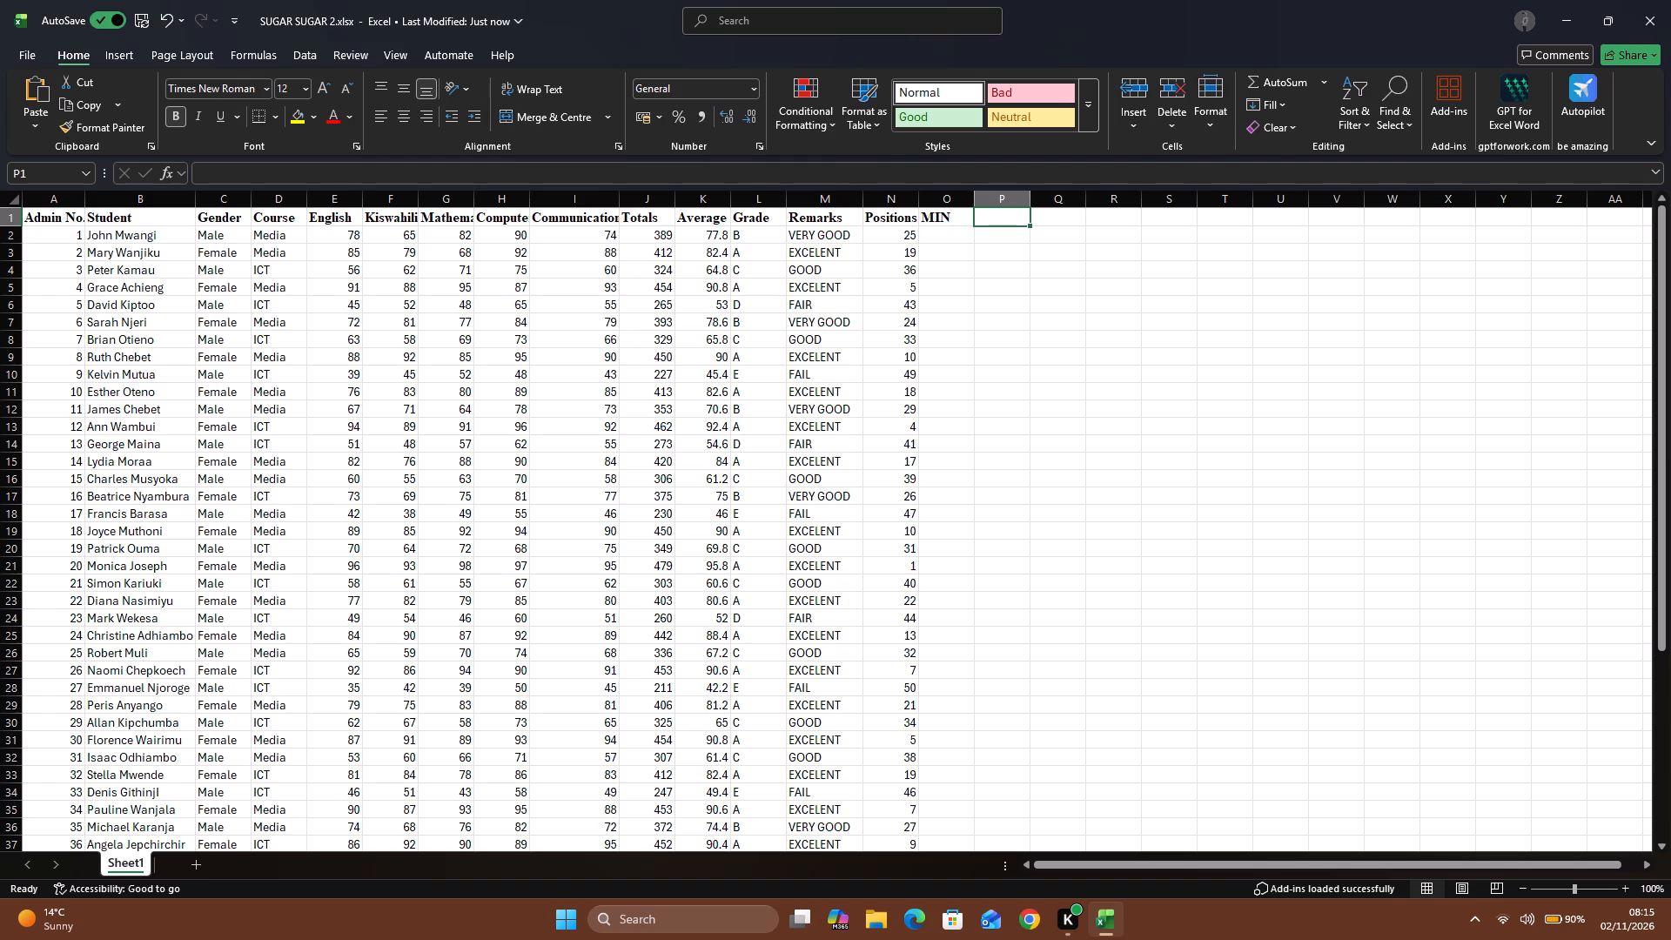
{"action": "left_click", "coordinate": [1012, 238]}
{"action": "left_click", "coordinate": [1010, 218]}
{"action": "key", "text": "m"}
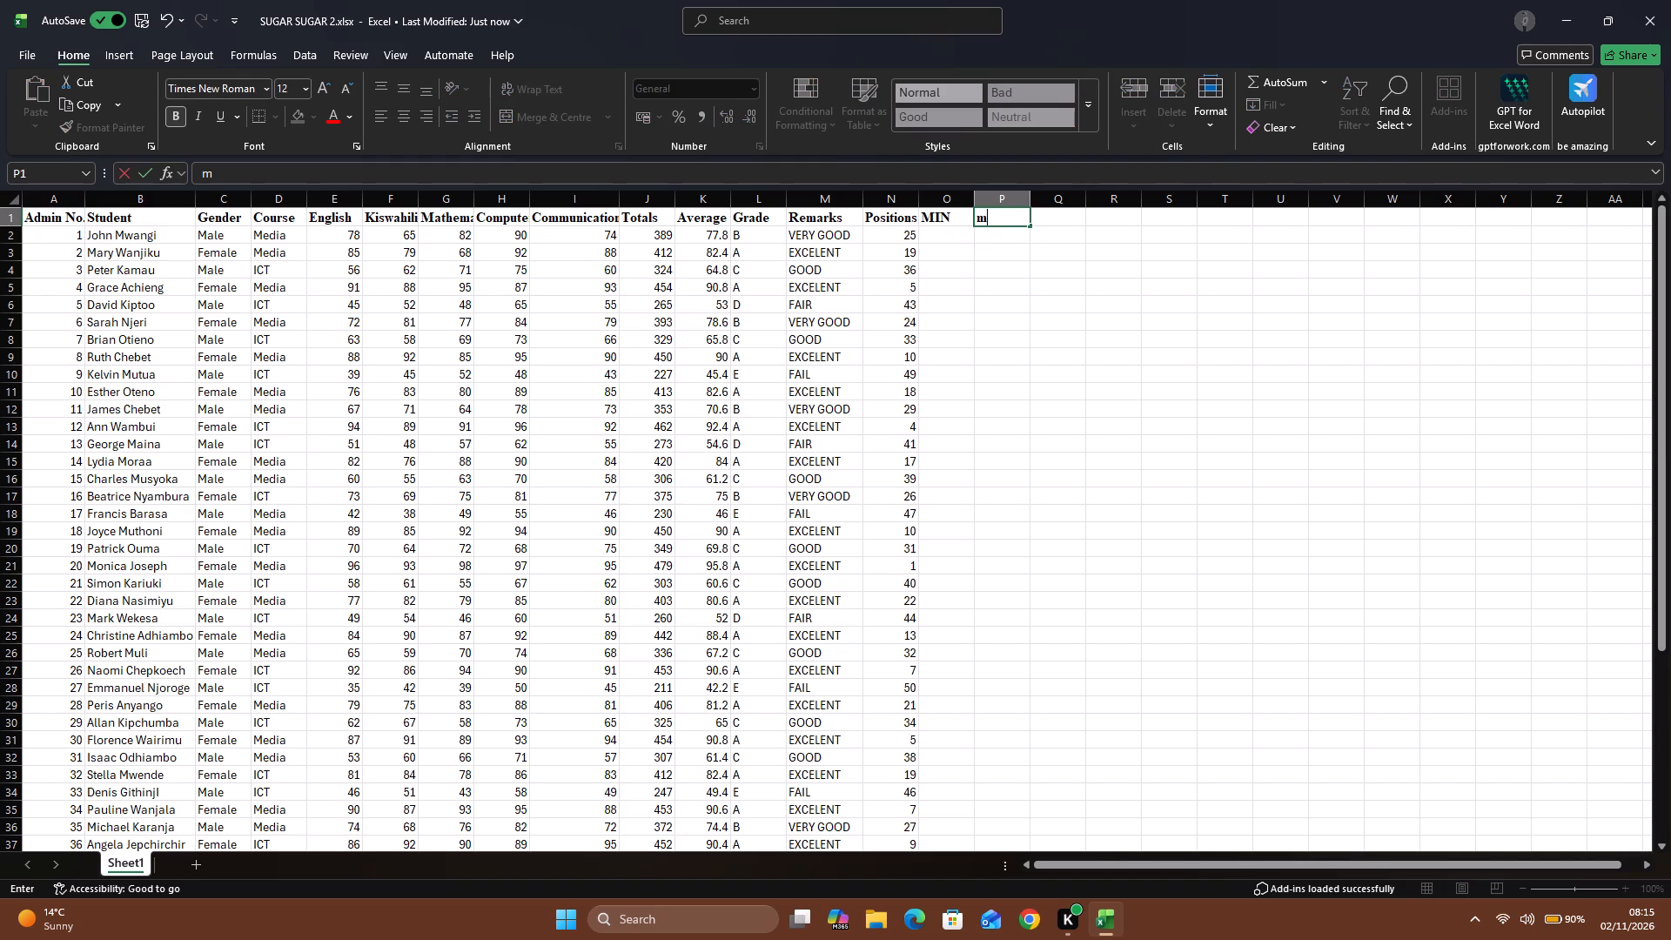
{"action": "key", "text": "BackSpace"}
{"action": "type", "text": "Max"}
Change the header in cell O1 to Min, with only the first letter capitalised.
{"action": "left_click", "coordinate": [948, 216]}
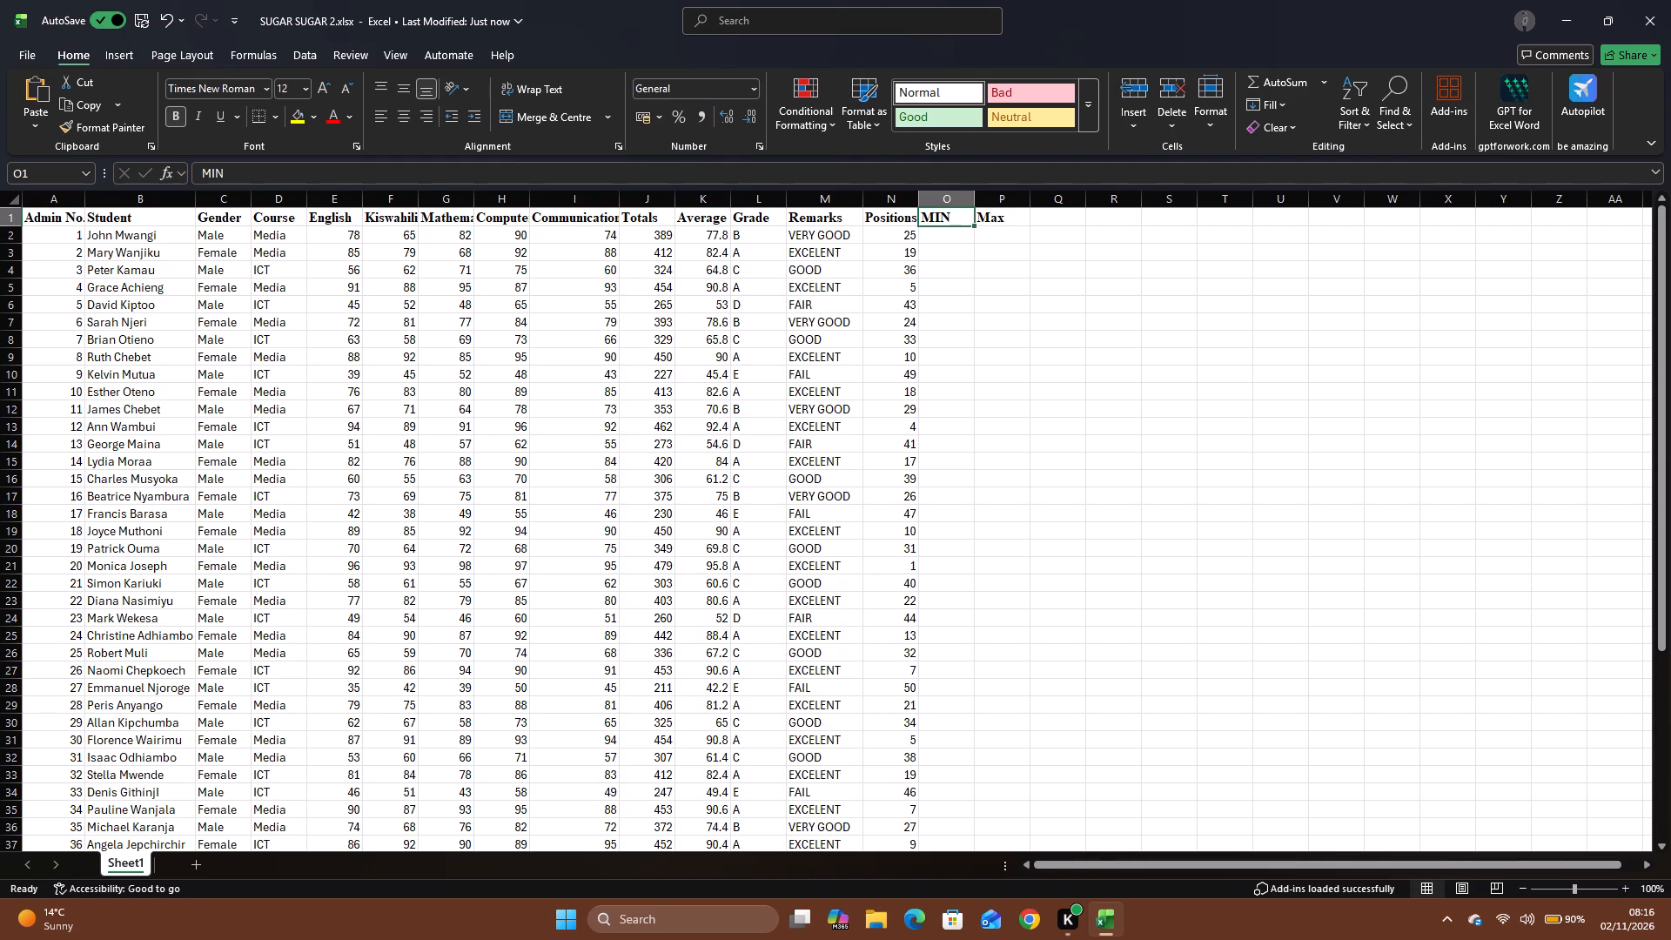
{"action": "left_click", "coordinate": [285, 177]}
{"action": "key", "text": "BackSpace"}
{"action": "key", "text": "BackSpace"}
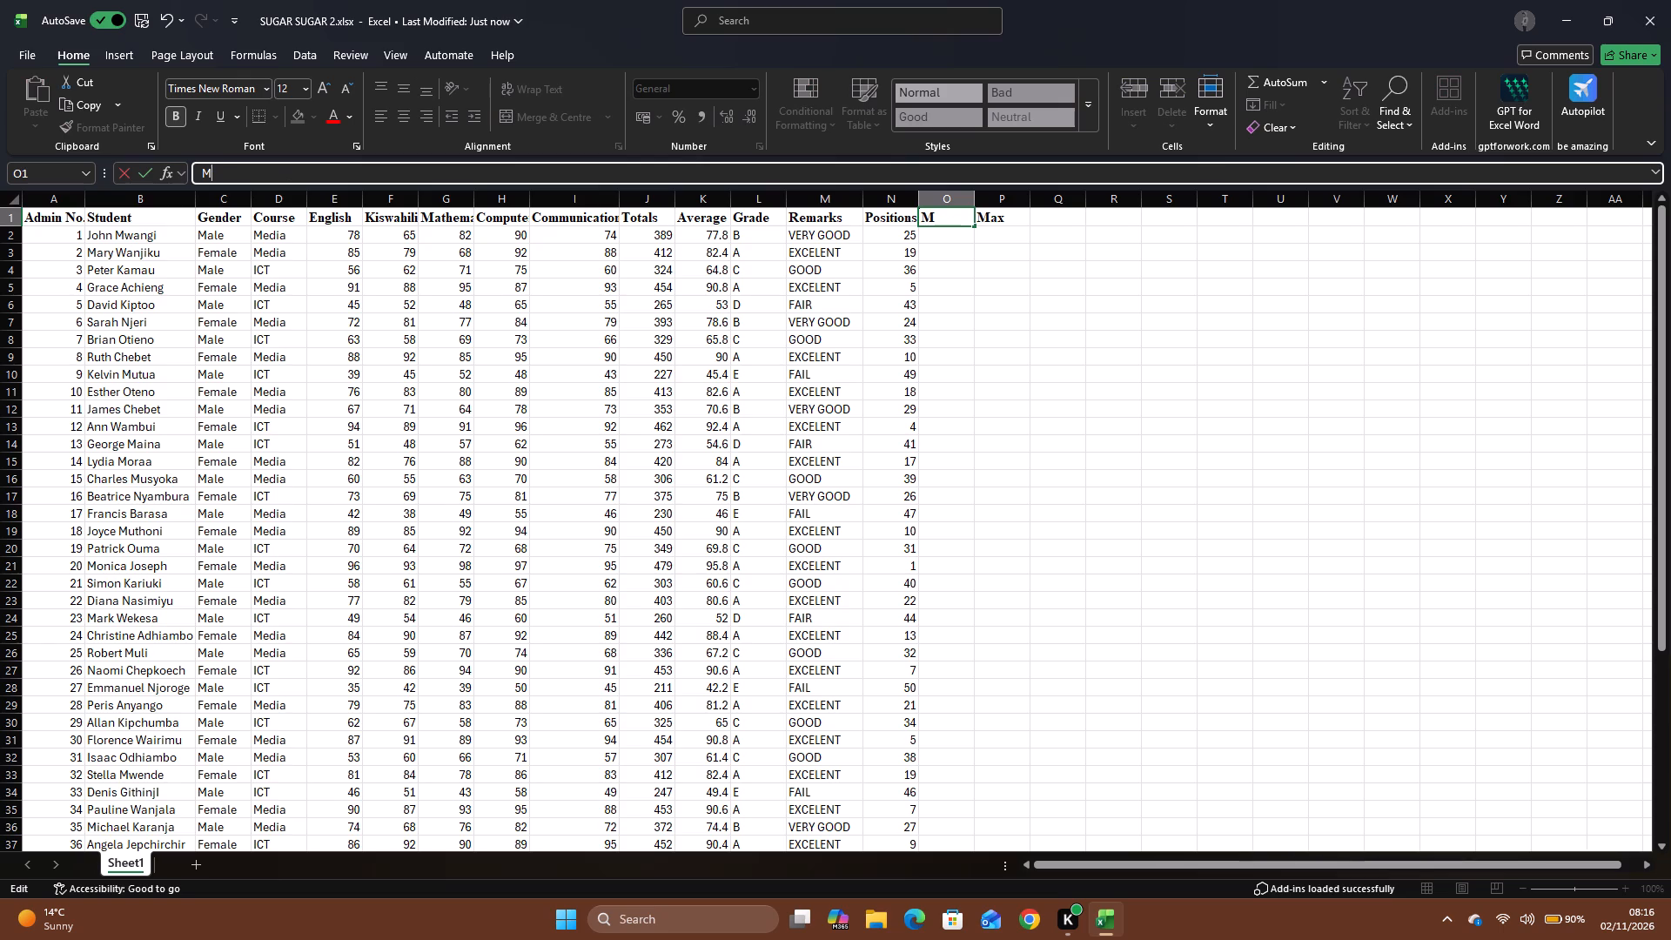
{"action": "type", "text": "in"}
{"action": "left_click", "coordinate": [1003, 231]}
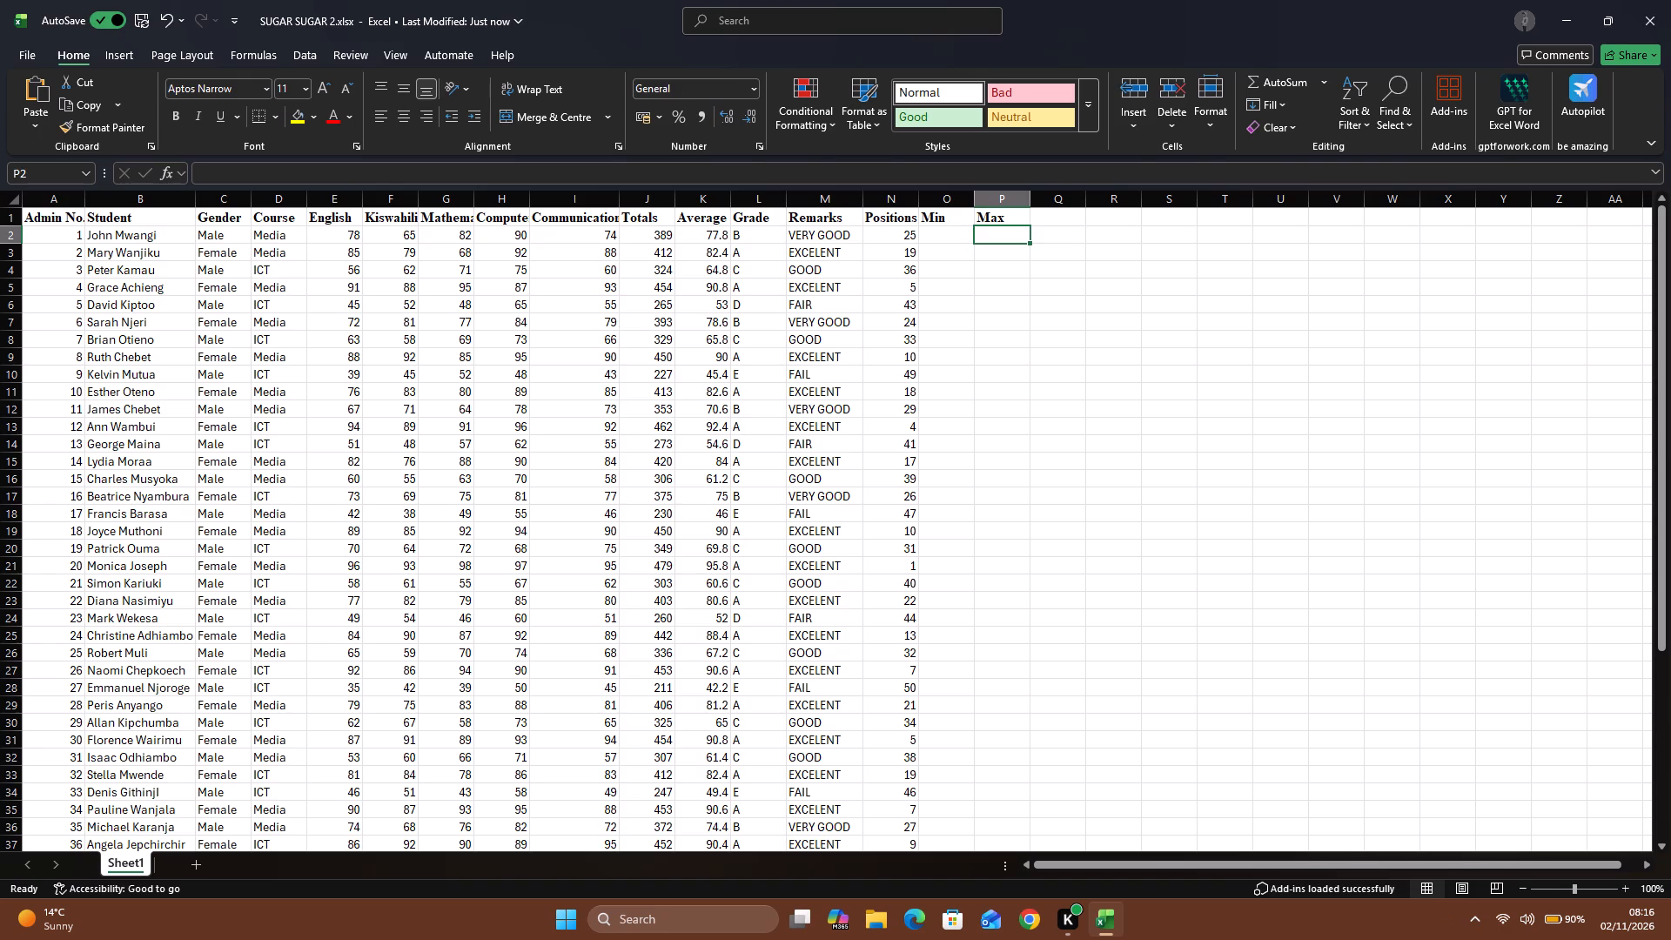
{"action": "left_click", "coordinate": [924, 240]}
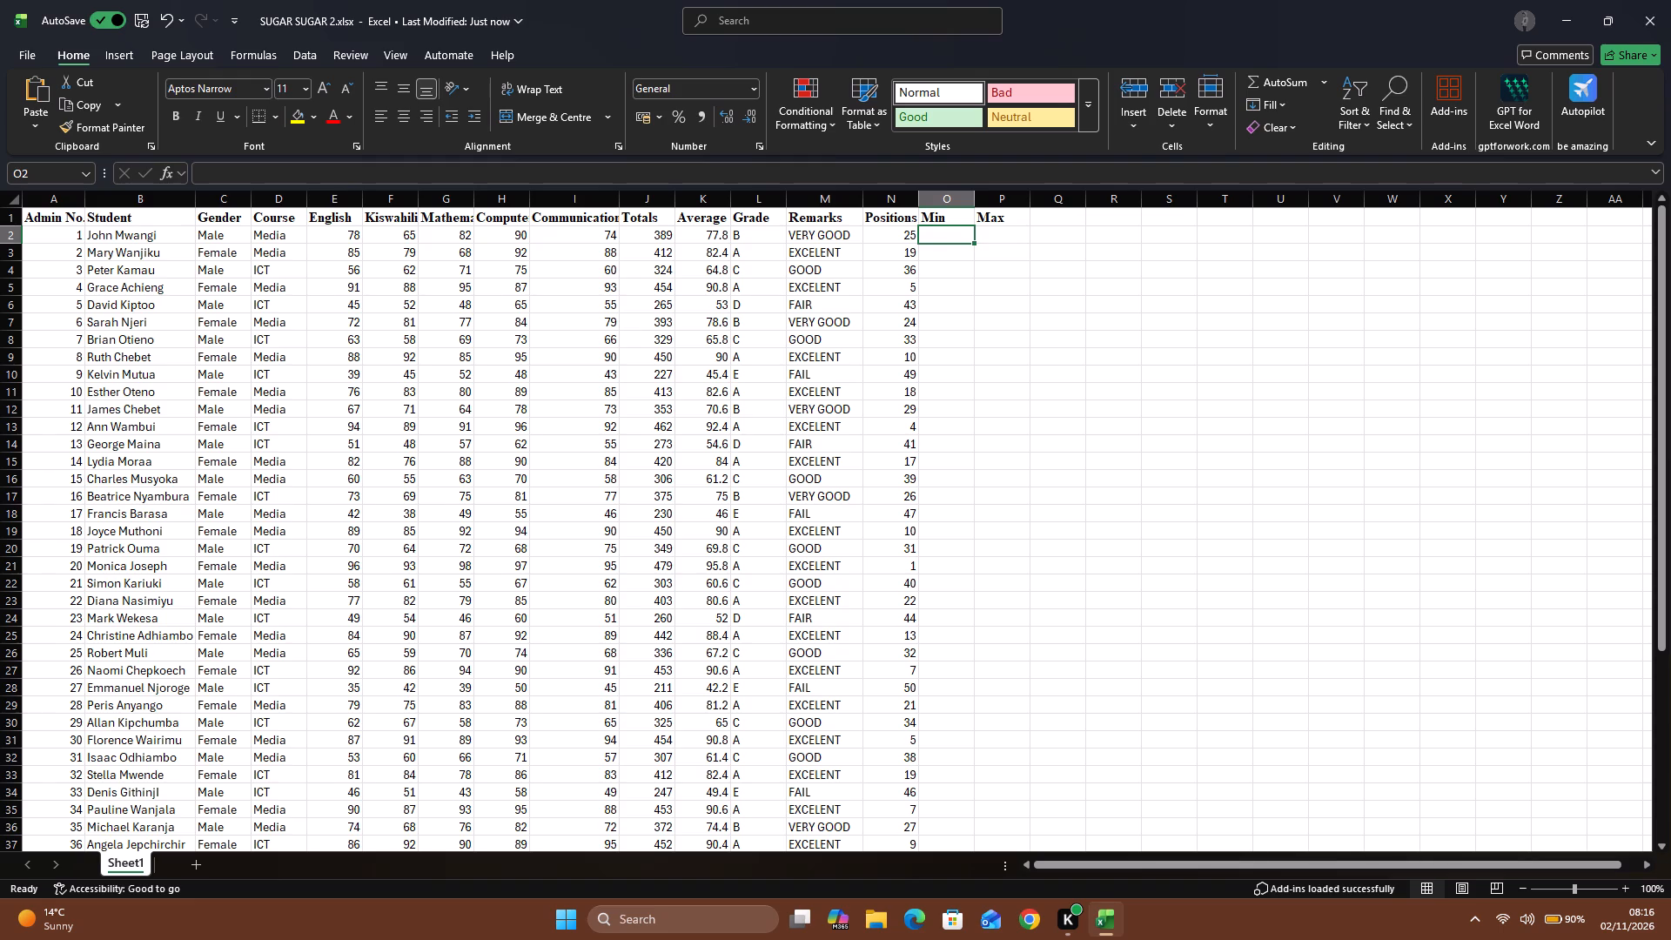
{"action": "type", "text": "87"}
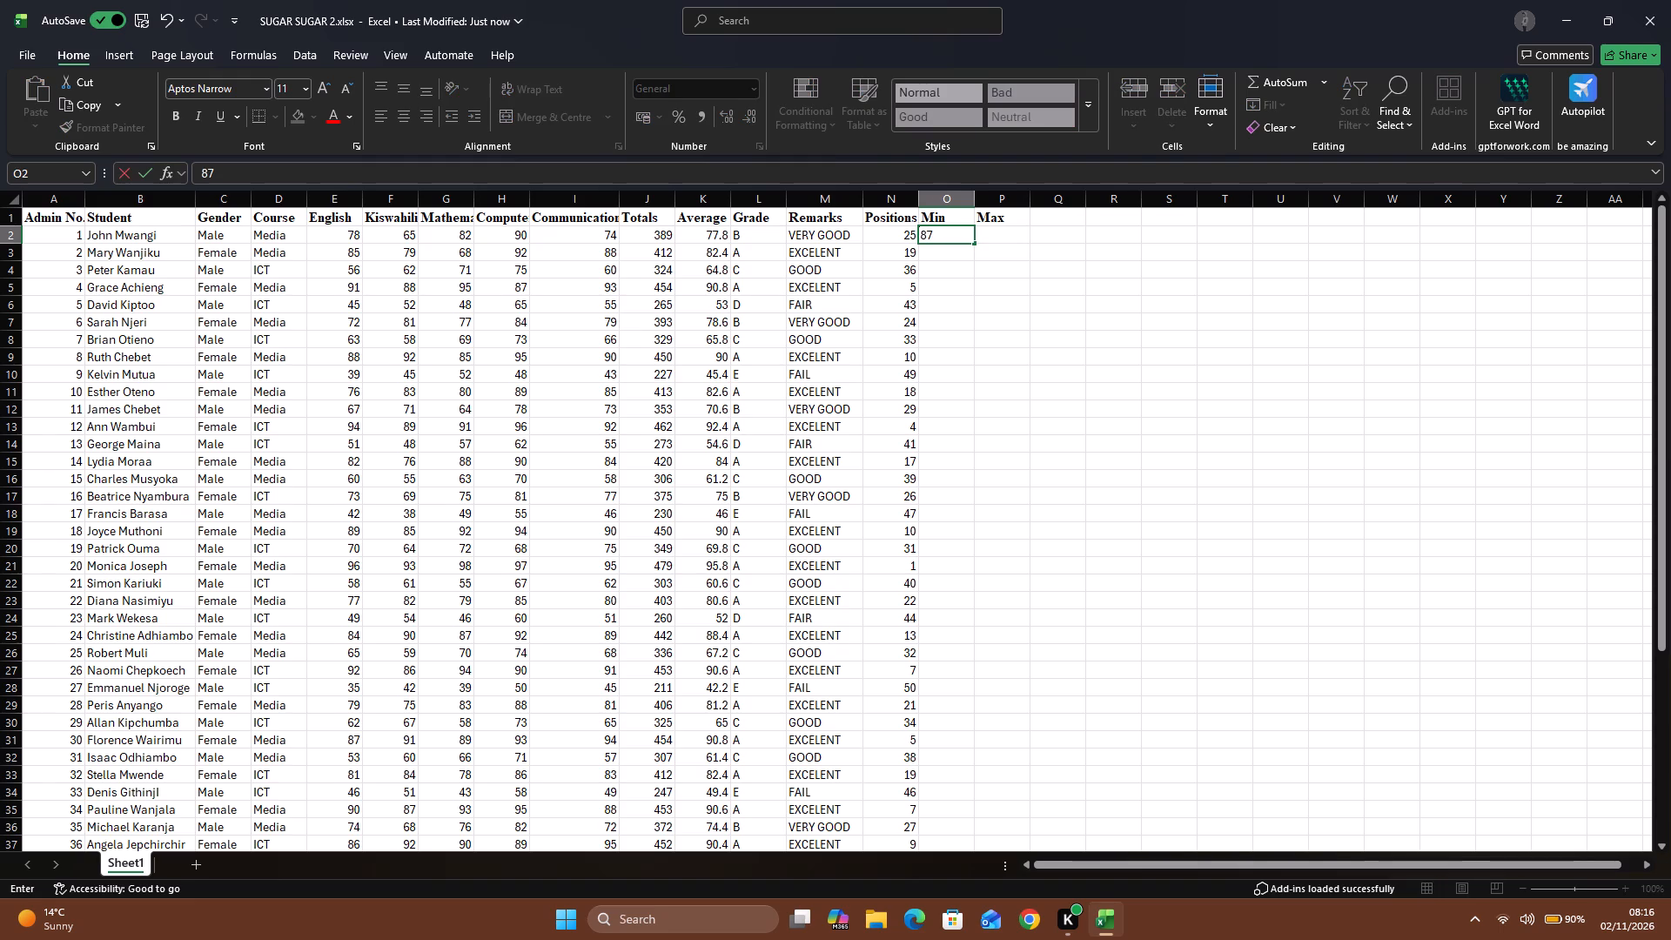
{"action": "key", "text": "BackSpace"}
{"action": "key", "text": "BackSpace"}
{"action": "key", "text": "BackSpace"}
Enter the formula =MIN(E2:I2) in cell O2 to get the first student's lowest subject mark.
{"action": "key", "text": "equal"}
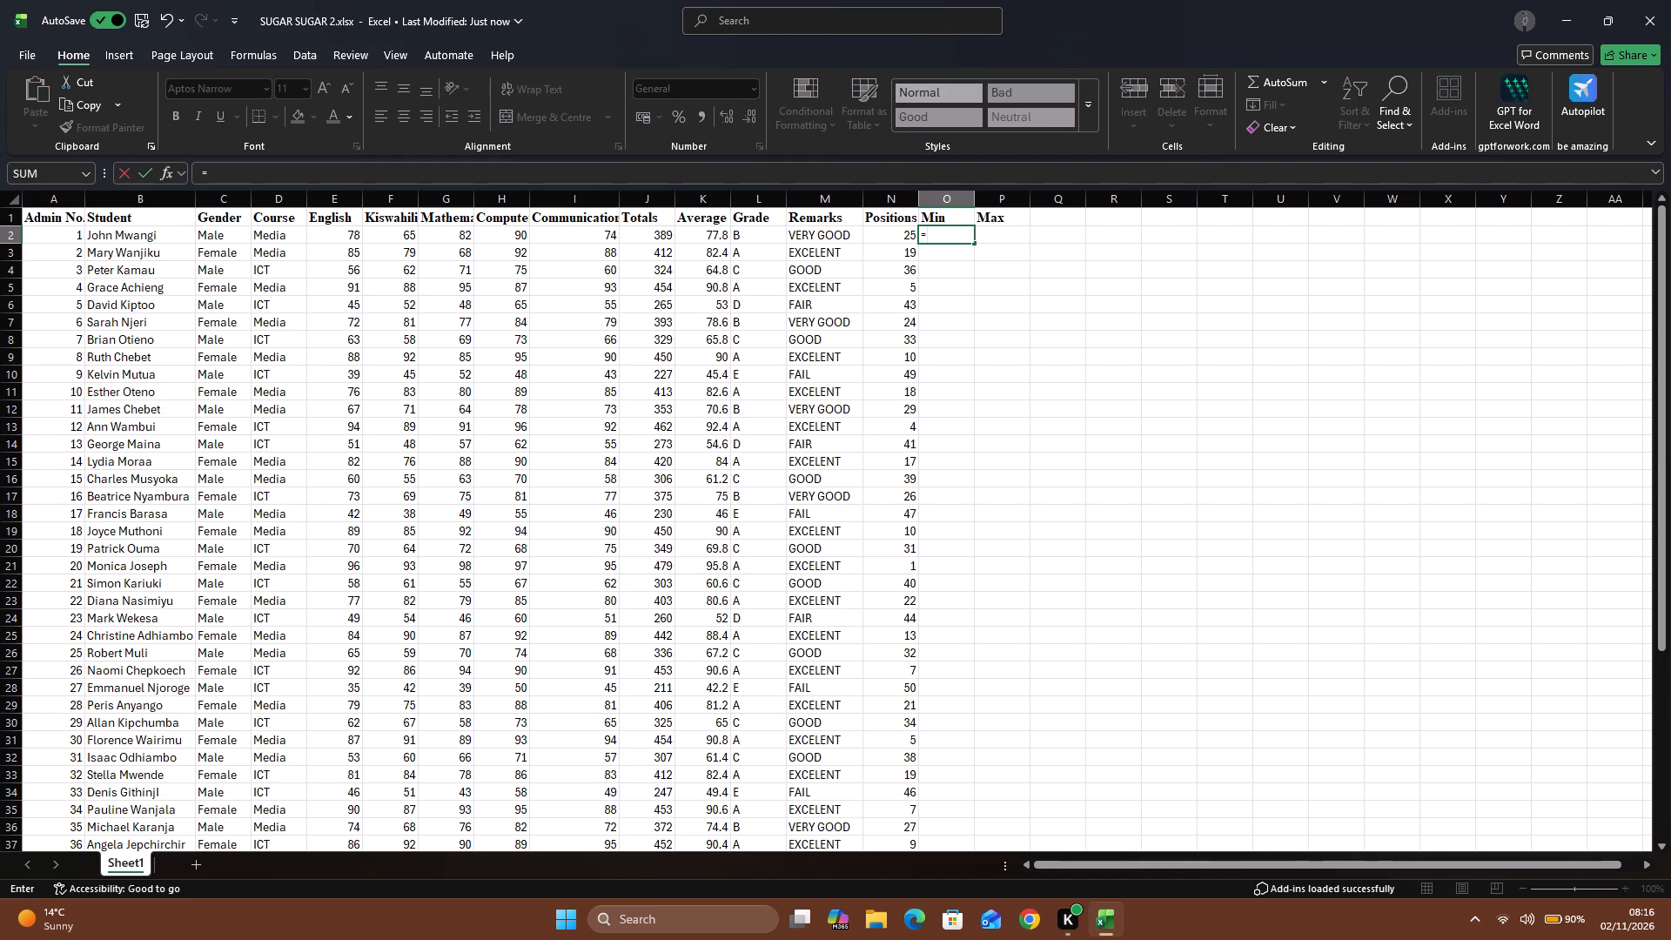
{"action": "left_click", "coordinate": [244, 169]}
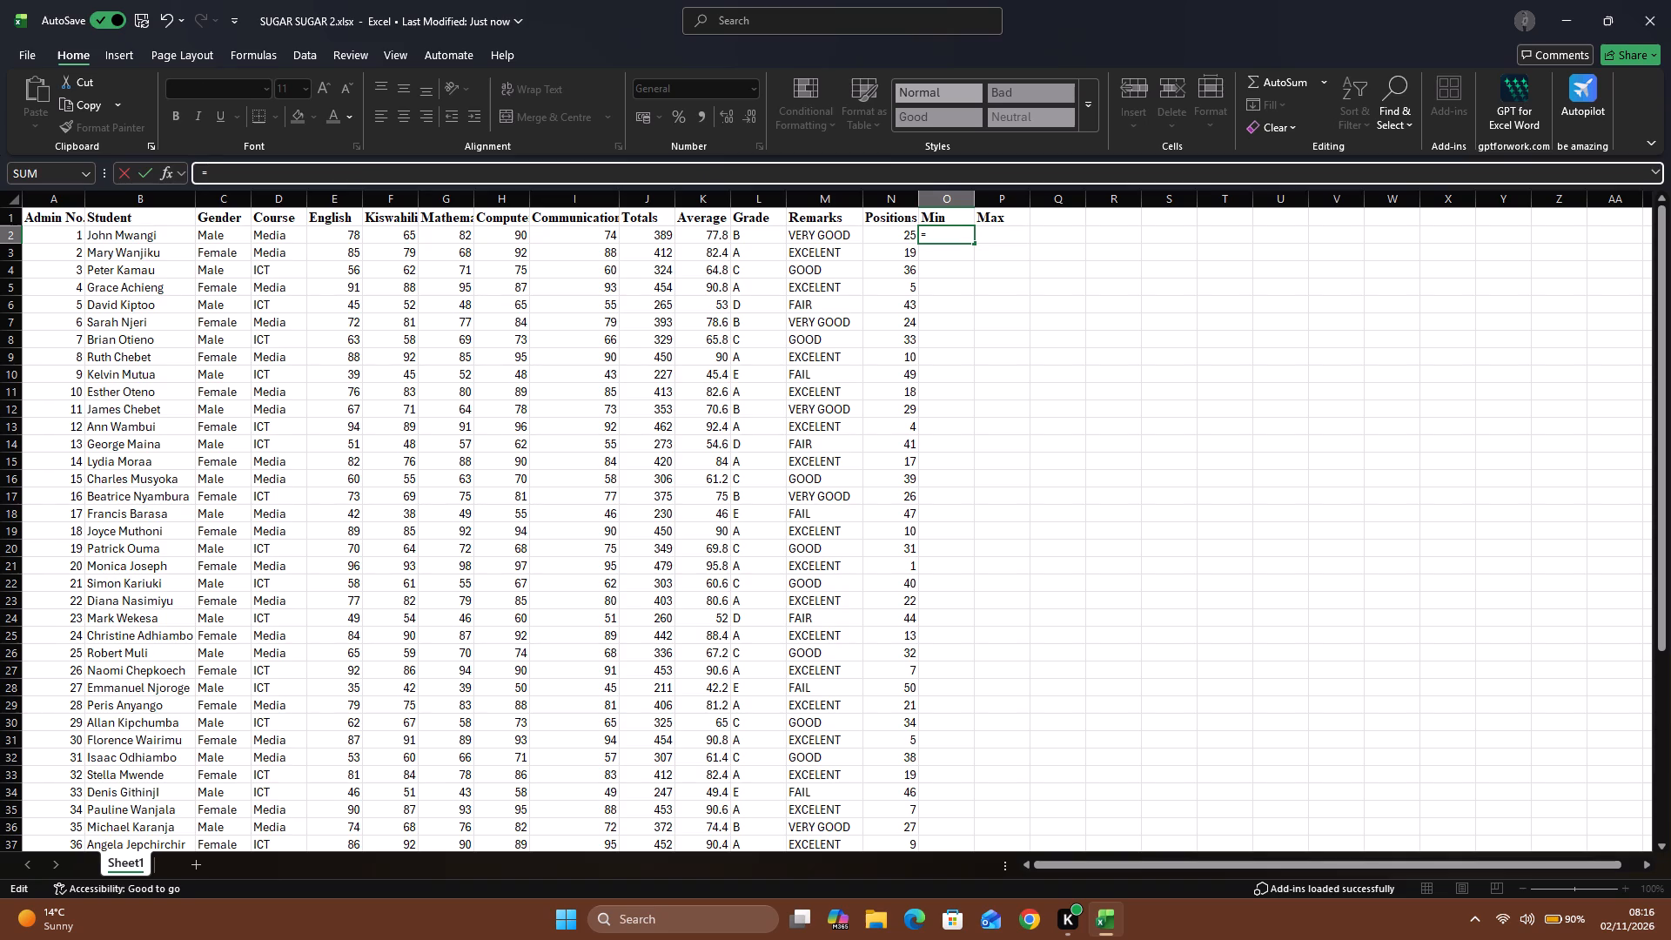
{"action": "type", "text": "min"}
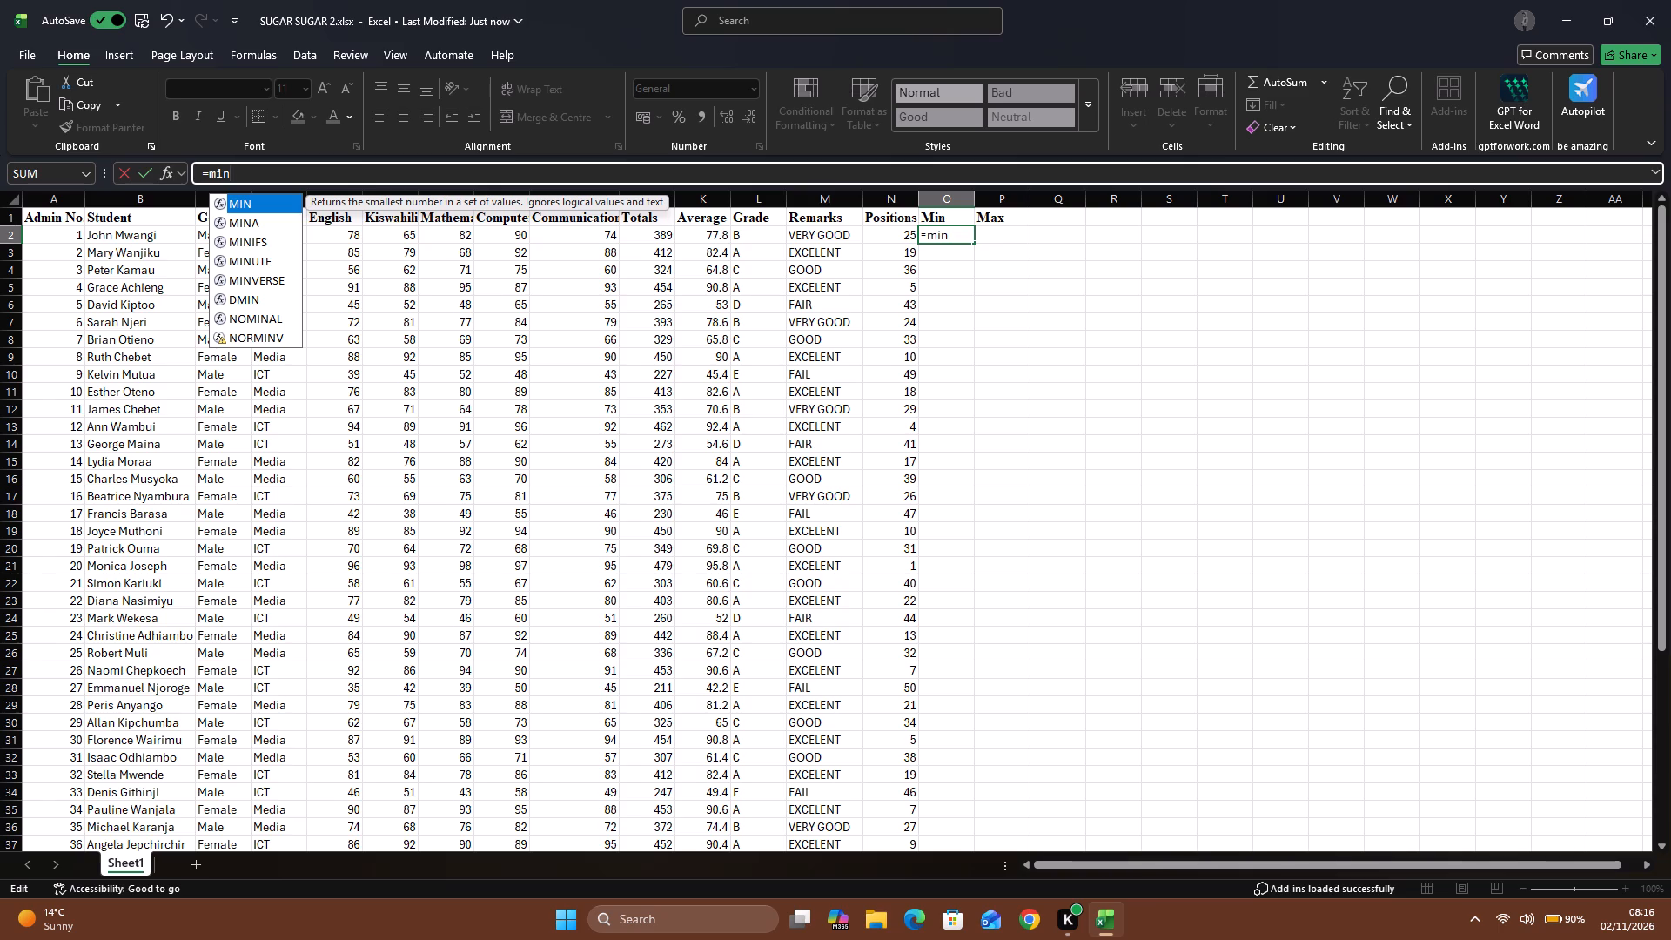
{"action": "type", "text": "e2"}
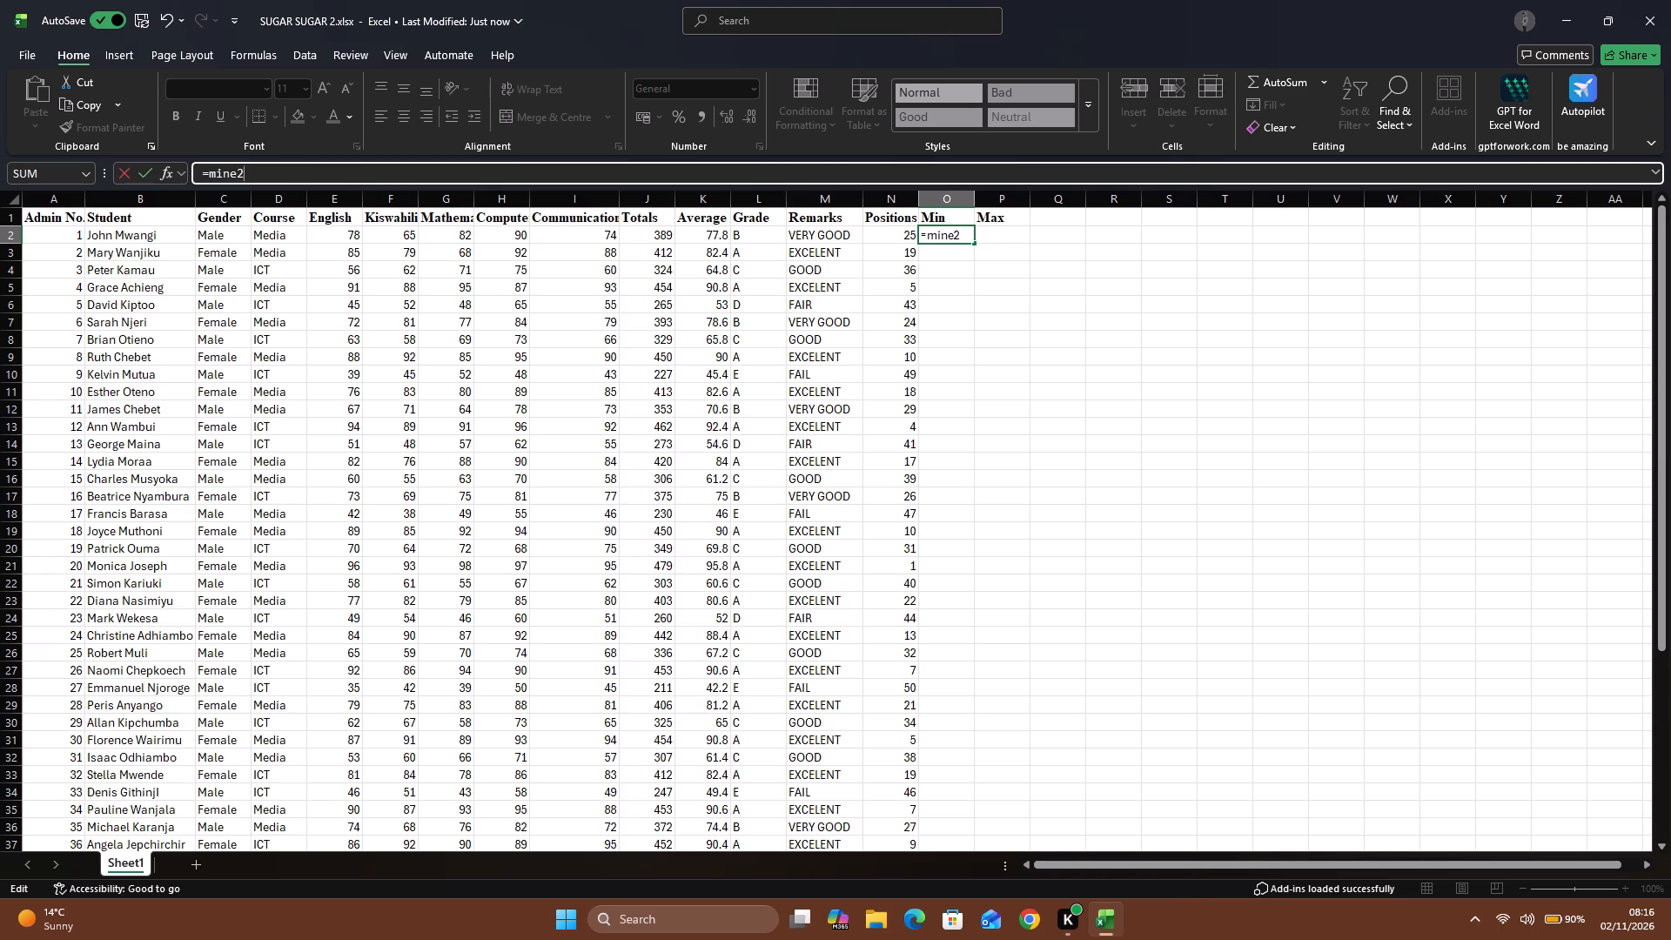
{"action": "key", "text": "BackSpace"}
{"action": "key", "text": "BackSpace"}
{"action": "key", "text": "equal"}
{"action": "key", "text": "Print"}
{"action": "key", "text": "BackSpace"}
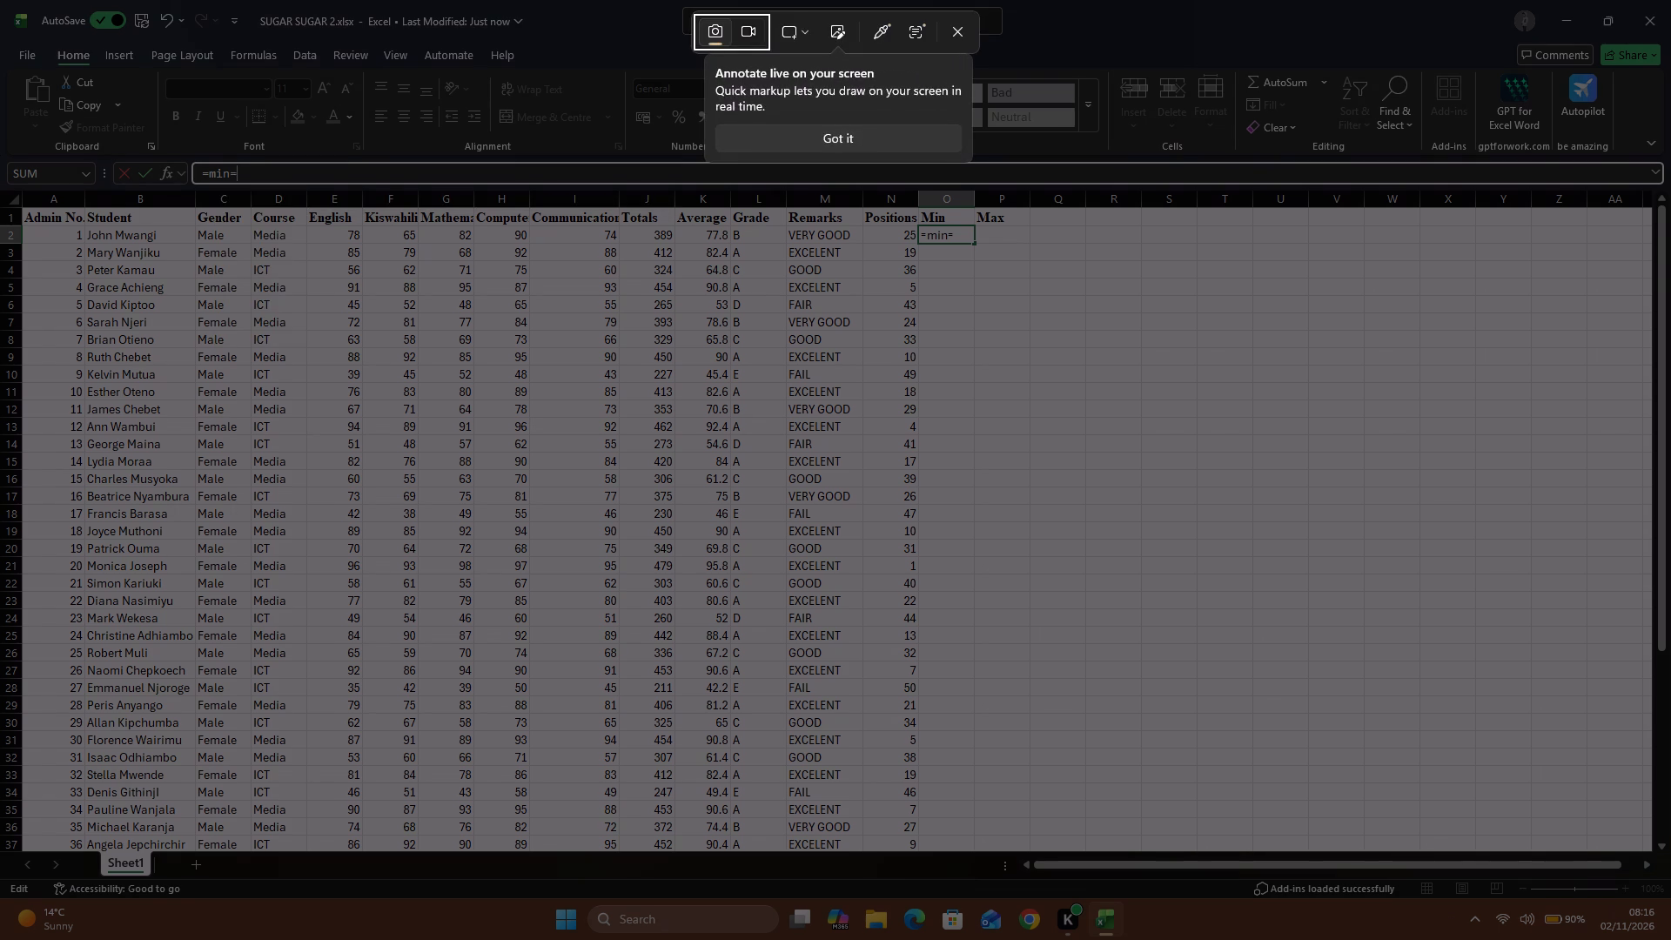
{"action": "left_click", "coordinate": [951, 38]}
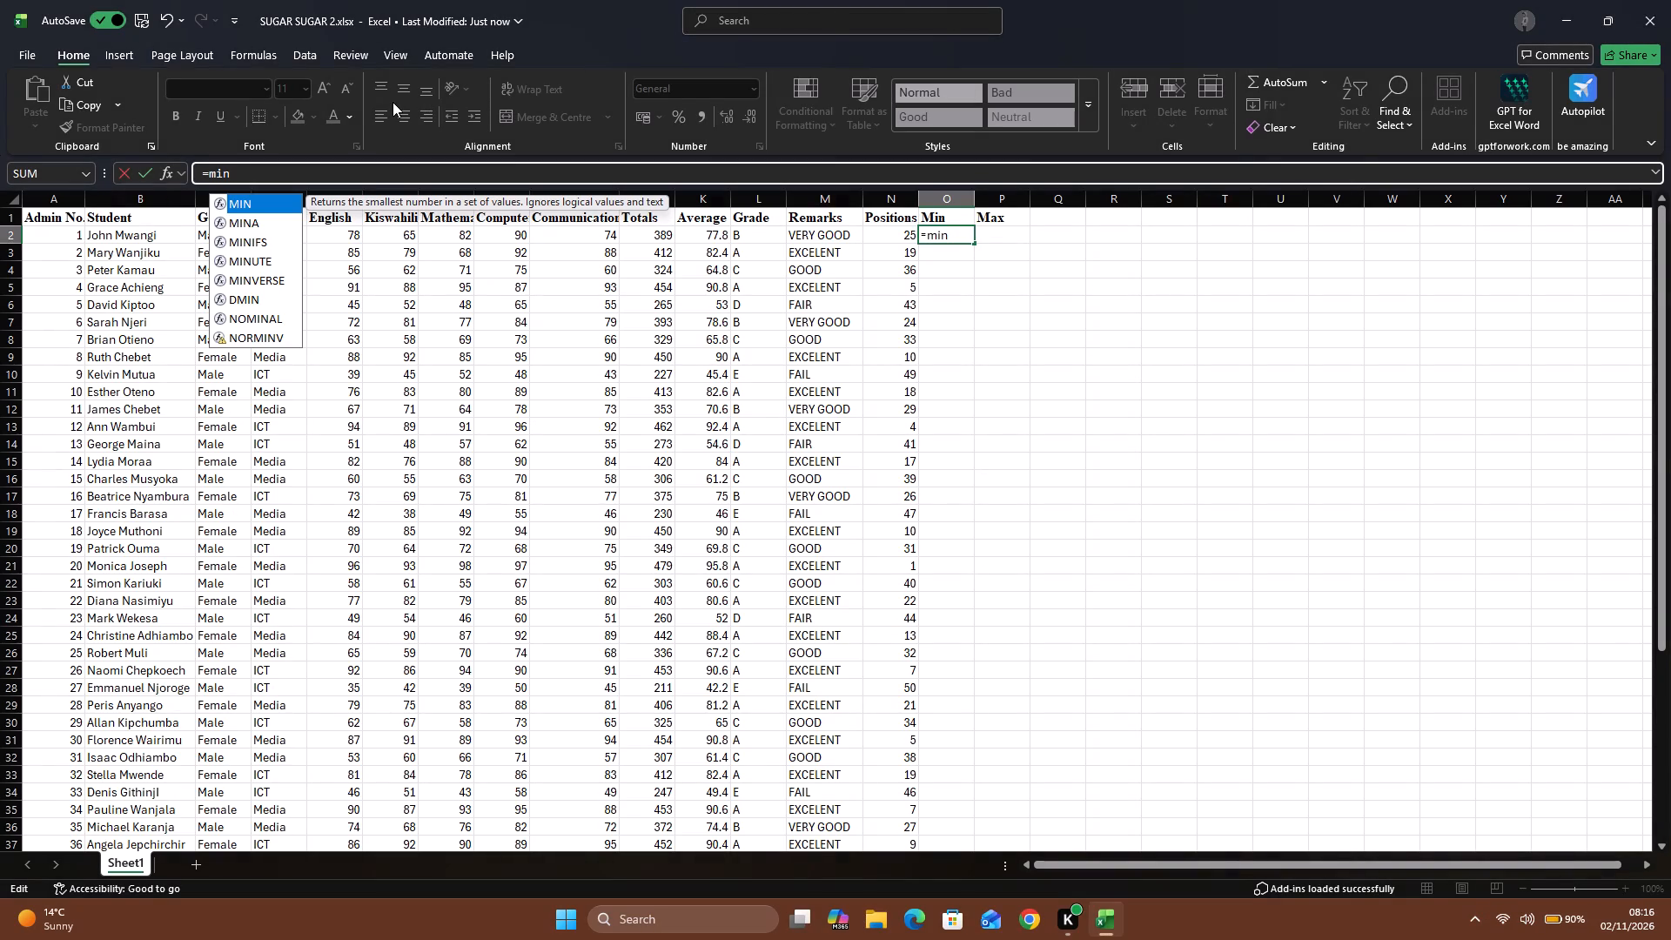
{"action": "key", "text": "shift+parenleft"}
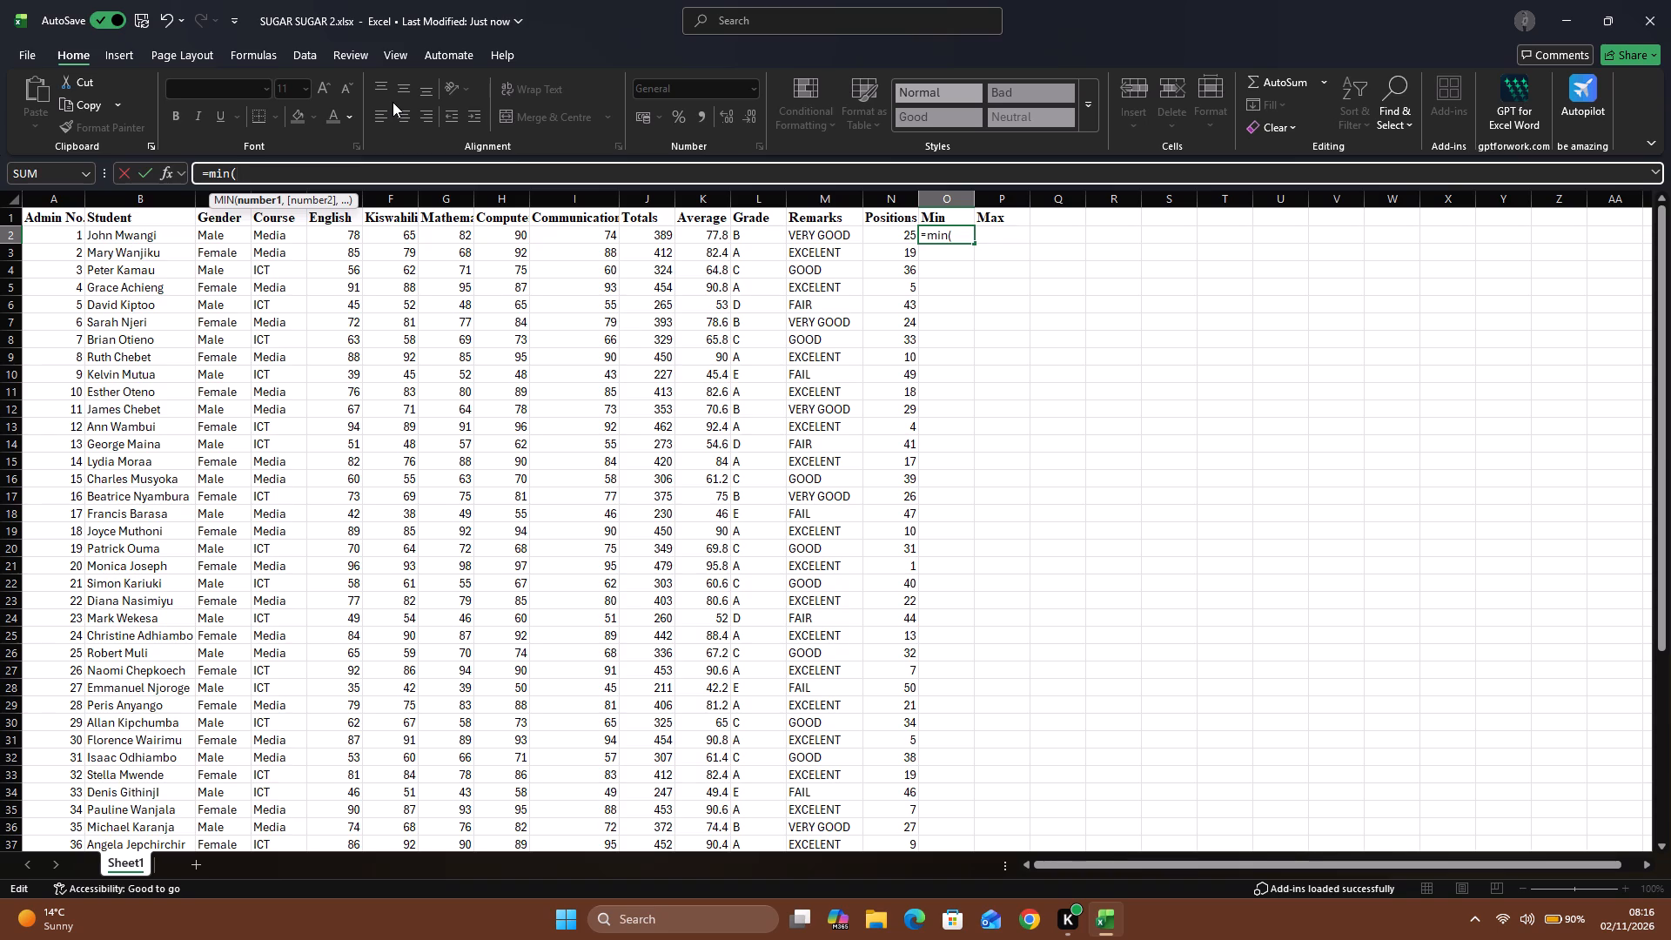
{"action": "type", "text": "e2"}
{"action": "key", "text": "shift+colon"}
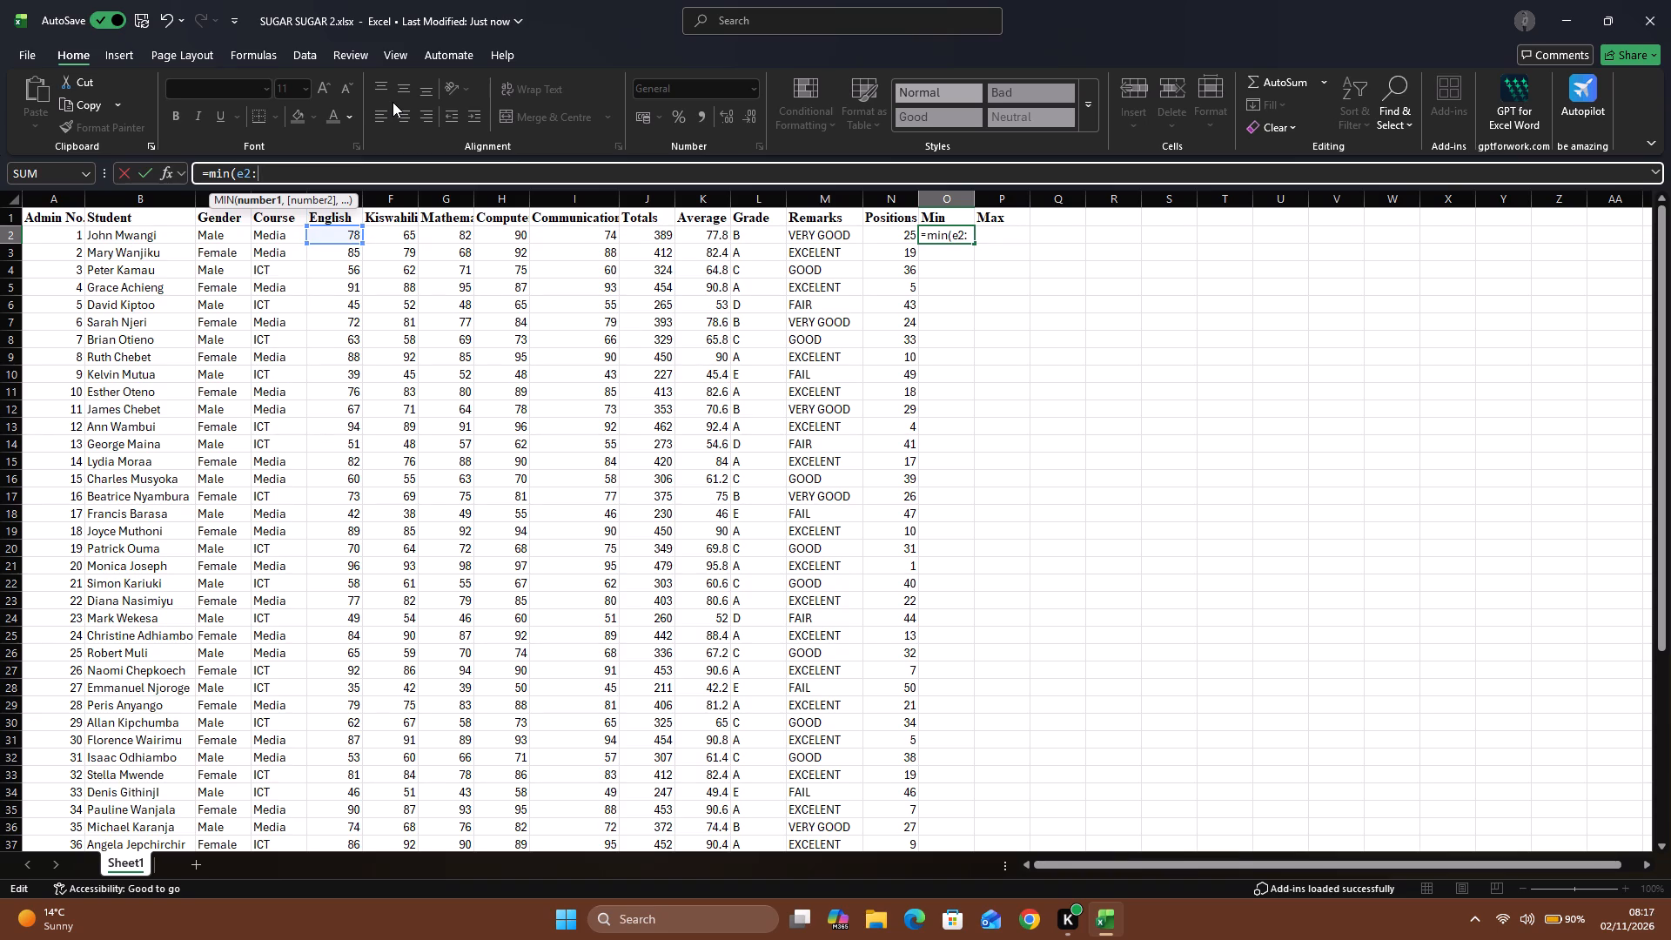
{"action": "key", "text": "i"}
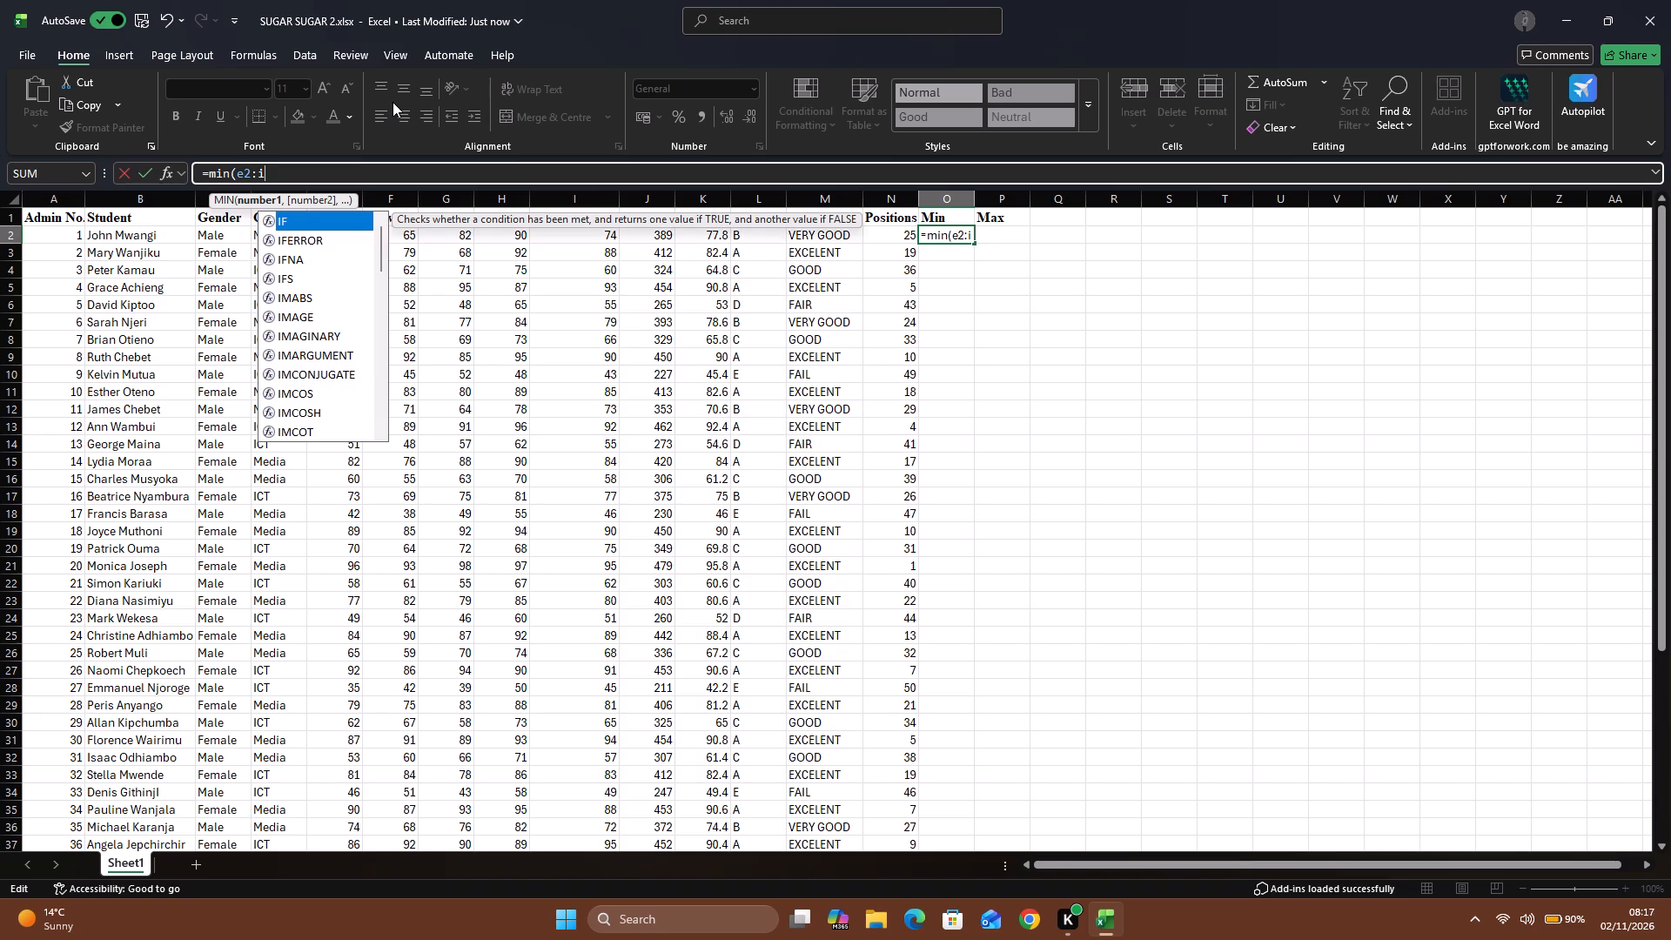
{"action": "key", "text": "2"}
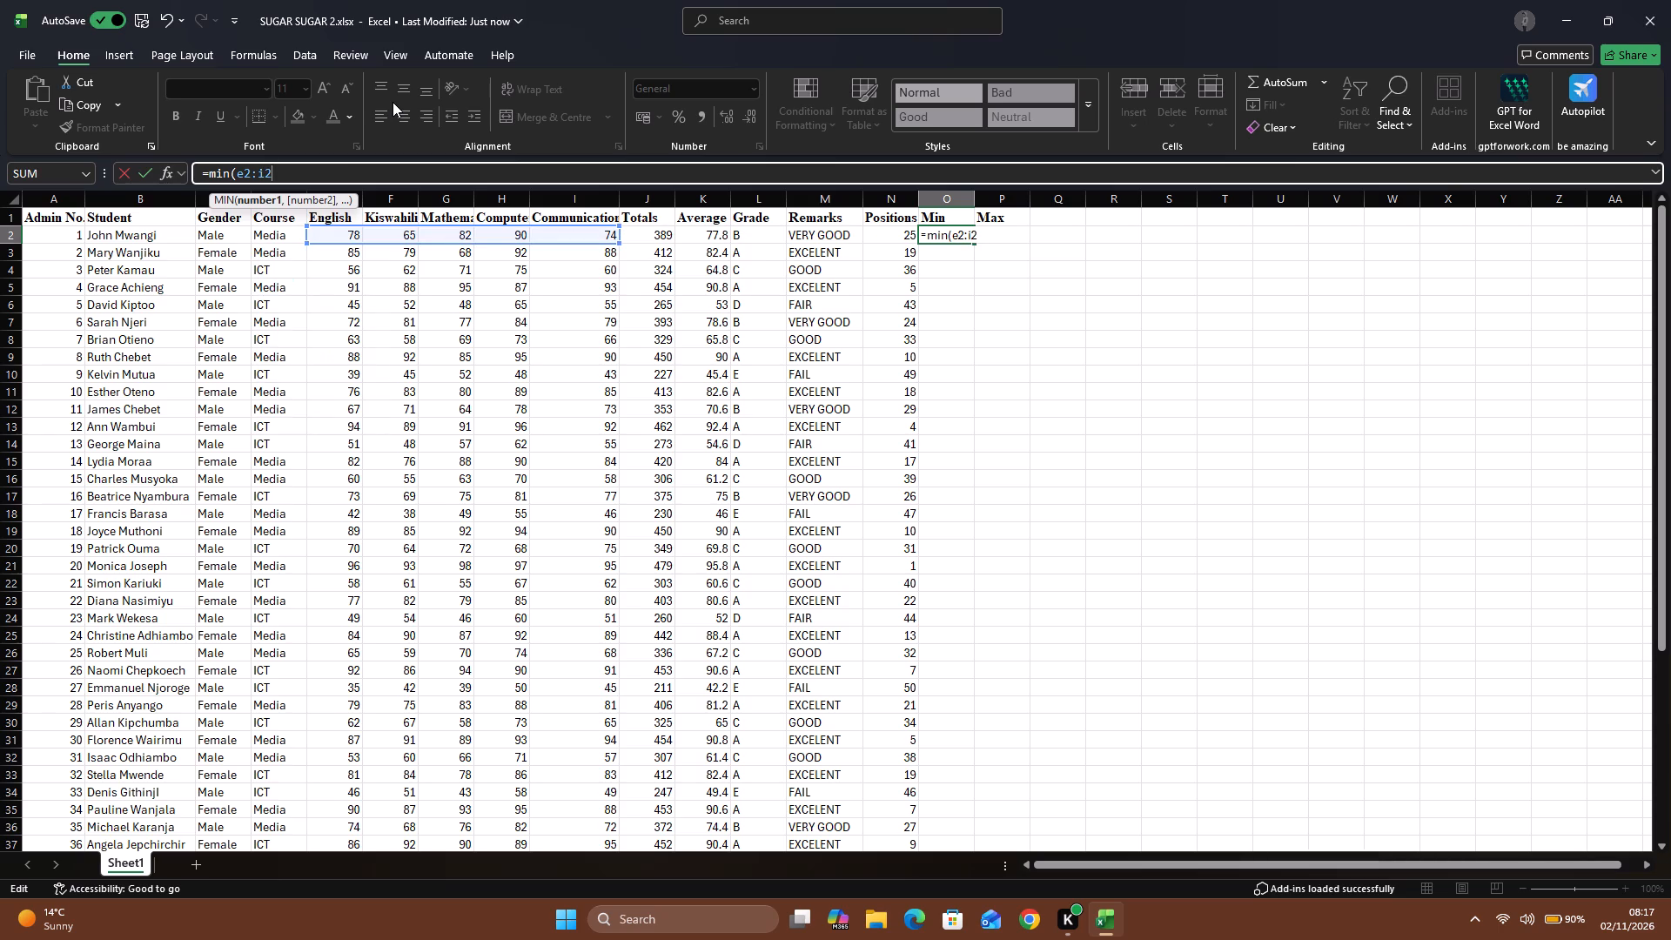
{"action": "key", "text": "shift+parenright"}
{"action": "key", "text": "Return"}
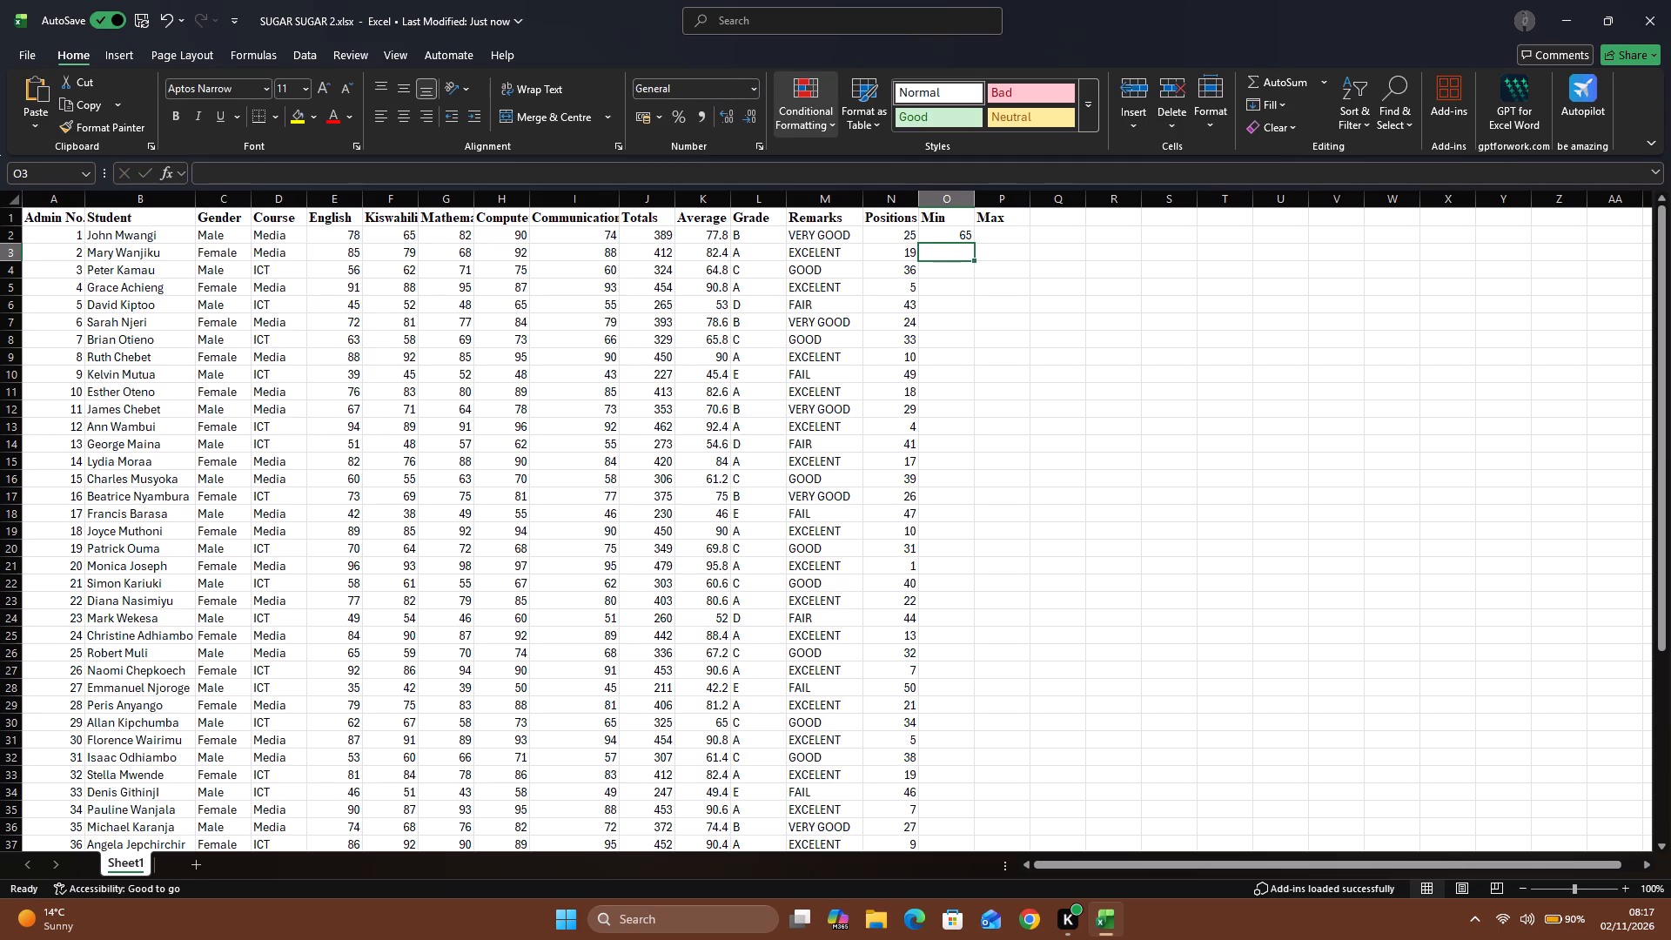
Fill the MIN formula from O2 down the Min column to the last student in row 51.
{"action": "left_click", "coordinate": [970, 232]}
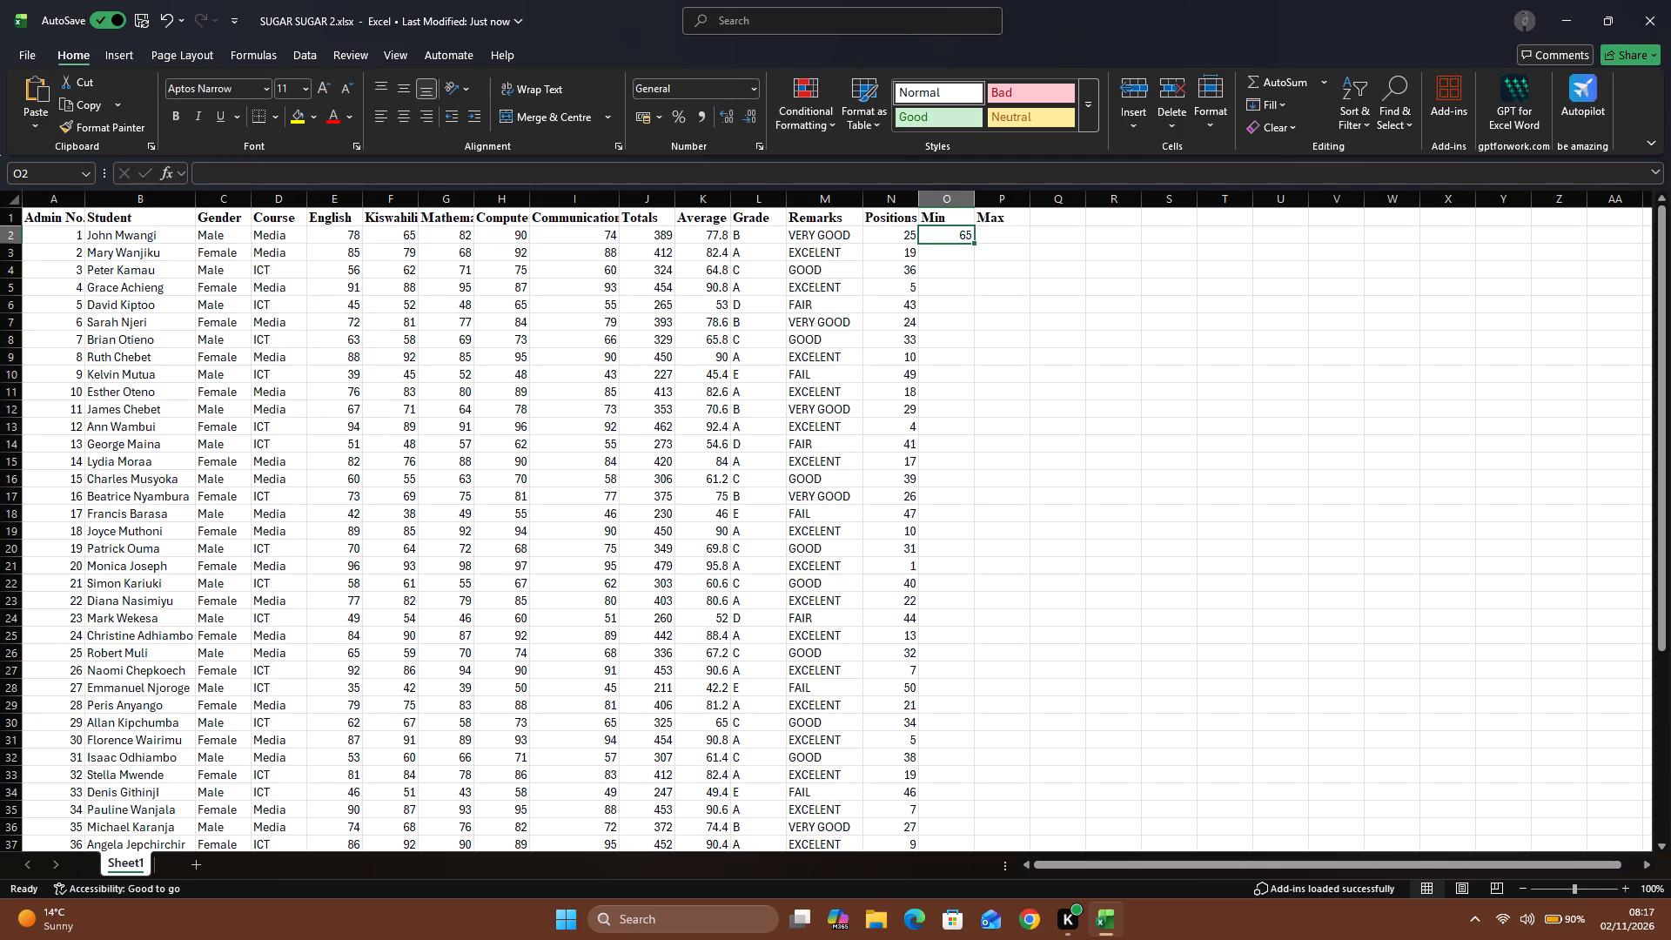
{"action": "left_click_drag", "start_coordinate": [974, 242], "coordinate": [937, 939]}
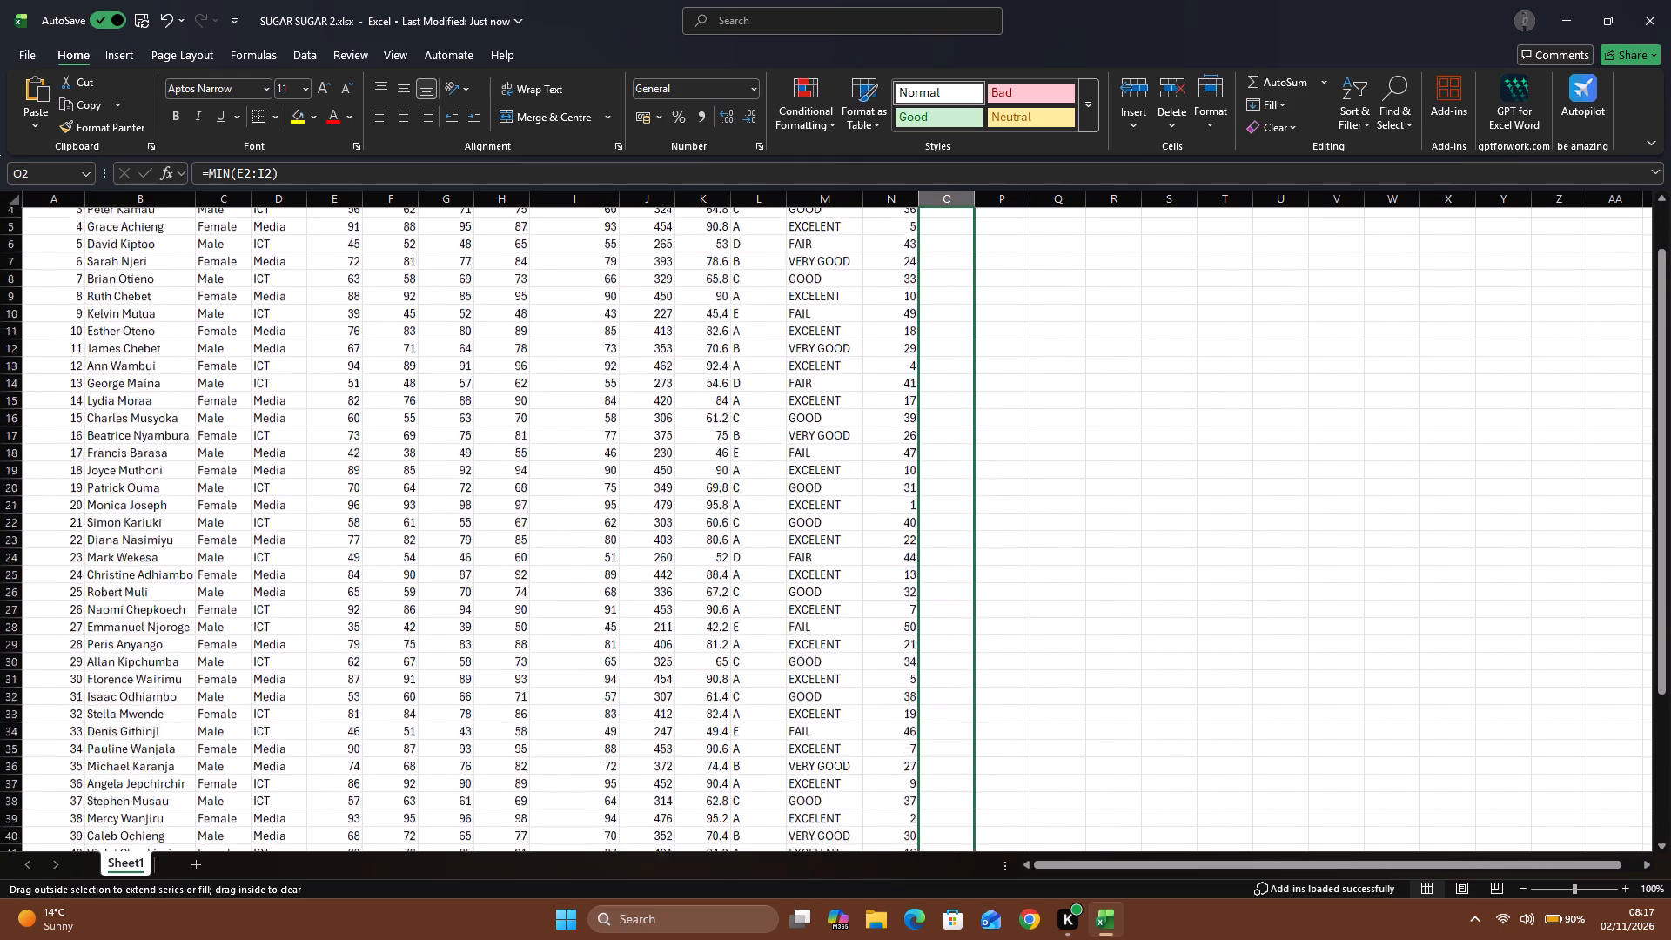
{"action": "left_click_drag", "start_coordinate": [937, 939], "coordinate": [977, 688]}
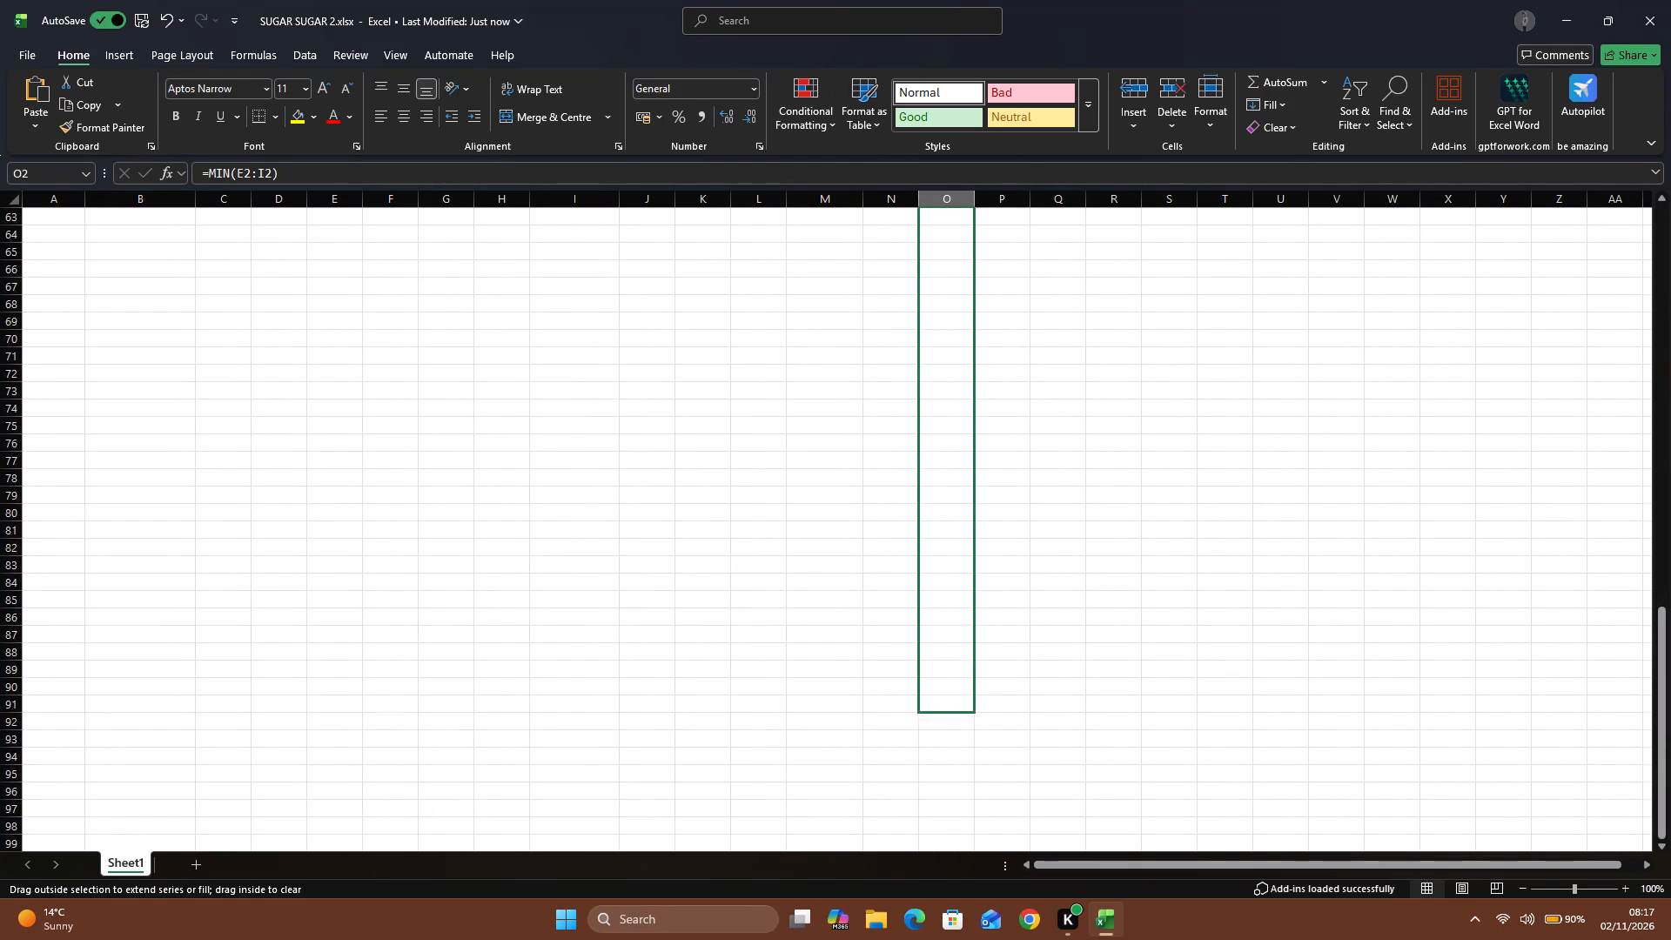
{"action": "left_click_drag", "start_coordinate": [977, 688], "coordinate": [1023, 46]}
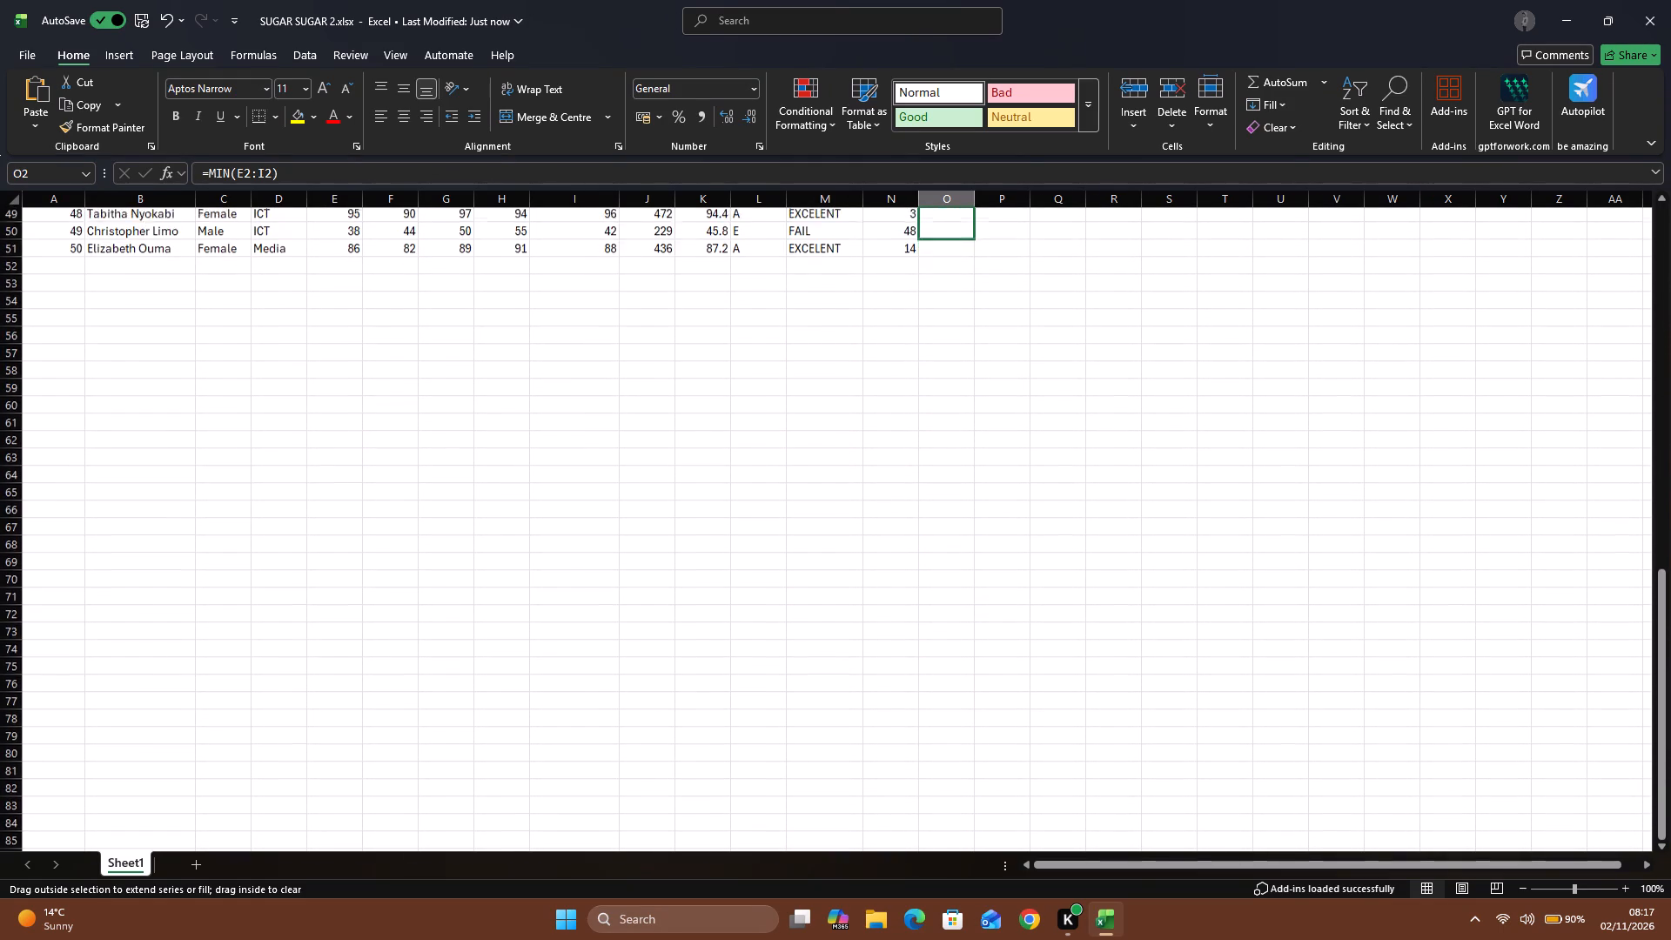
{"action": "left_click_drag", "start_coordinate": [1023, 46], "coordinate": [993, 526]}
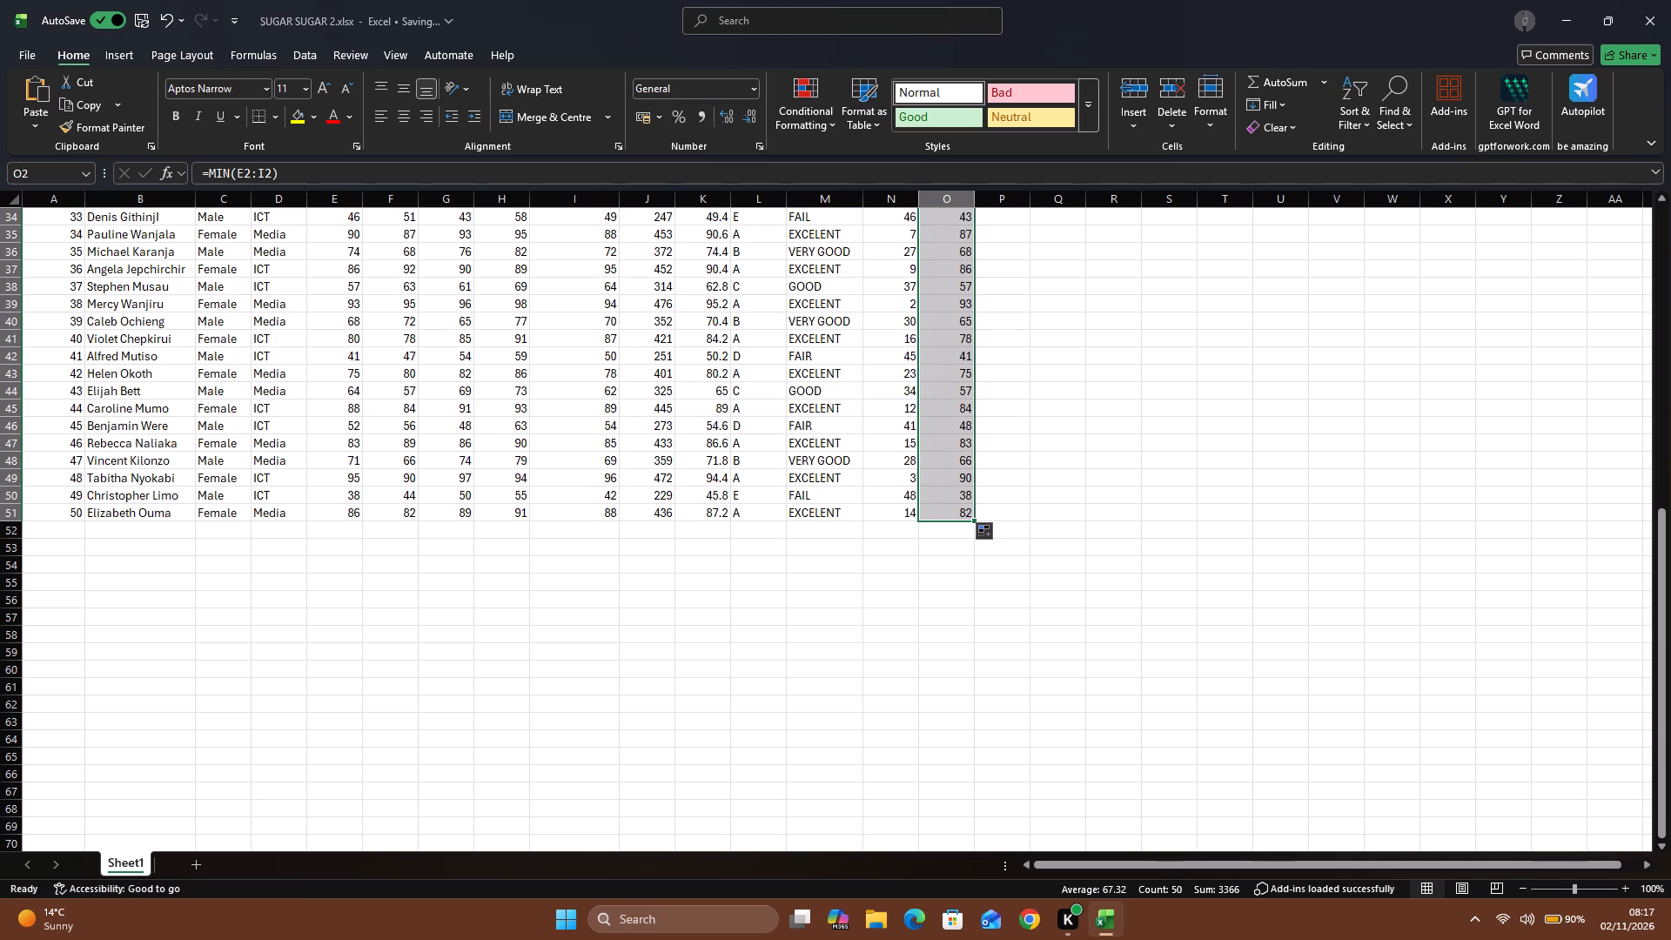
Enter the formula =MAX(E2:I2) in cell P2 to get the first student's highest subject mark.
{"action": "scroll", "coordinate": [839, 429], "scroll_direction": "up", "scroll_amount": 2}
{"action": "scroll", "coordinate": [1085, 400], "scroll_direction": "up", "scroll_amount": 9}
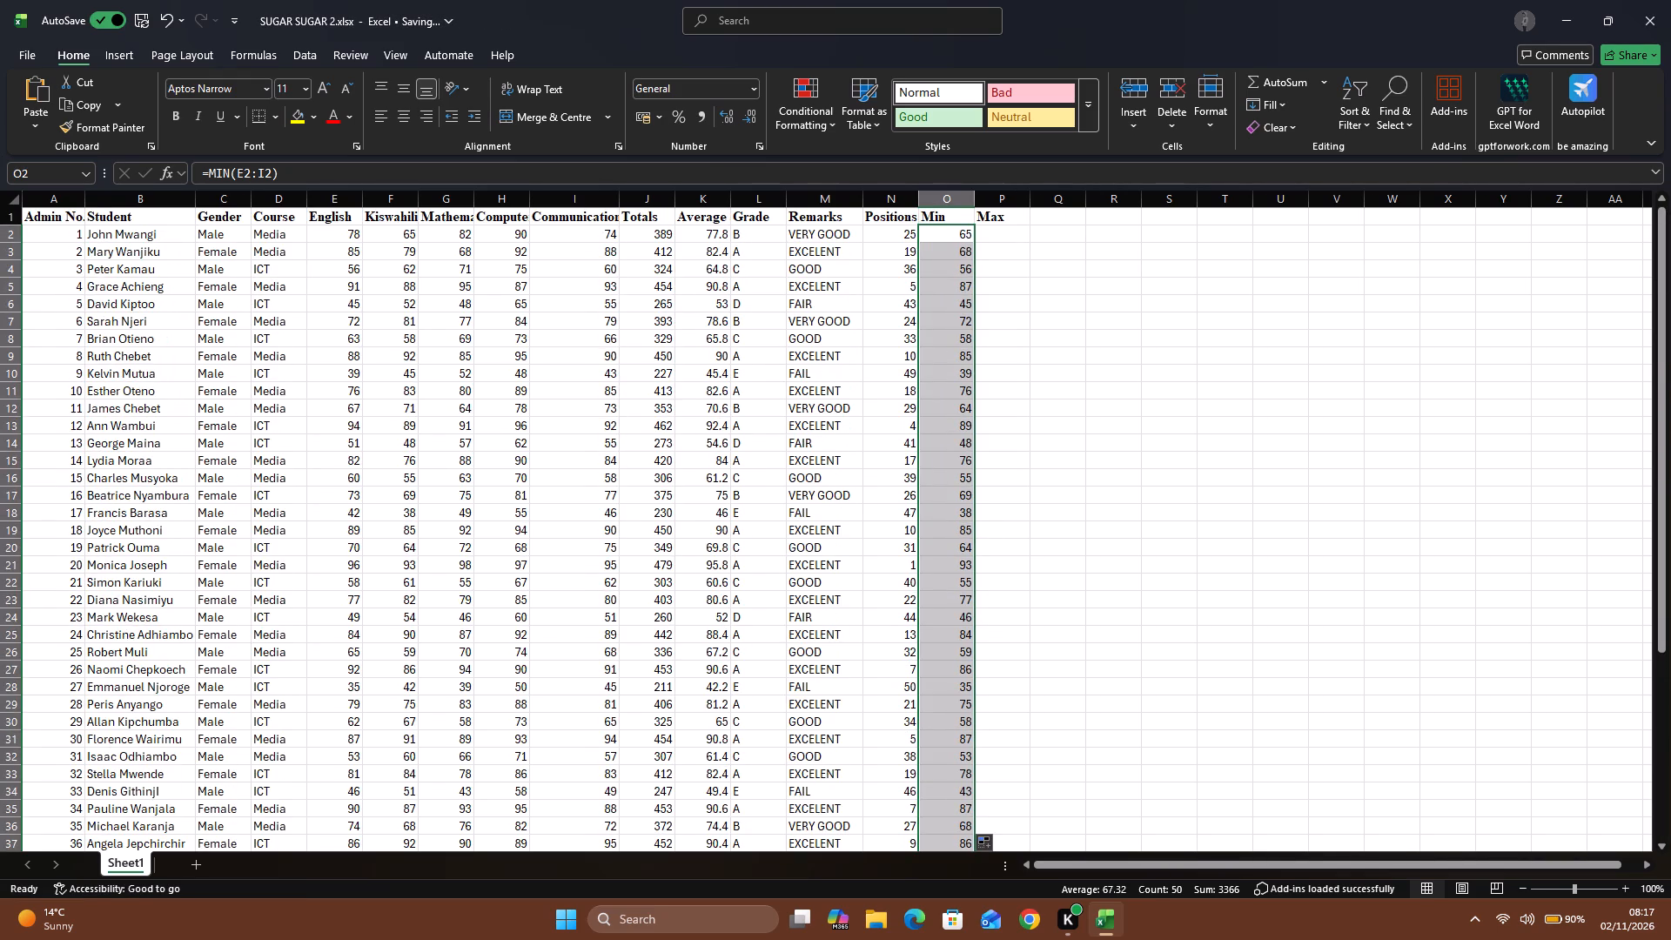
{"action": "left_click", "coordinate": [994, 241]}
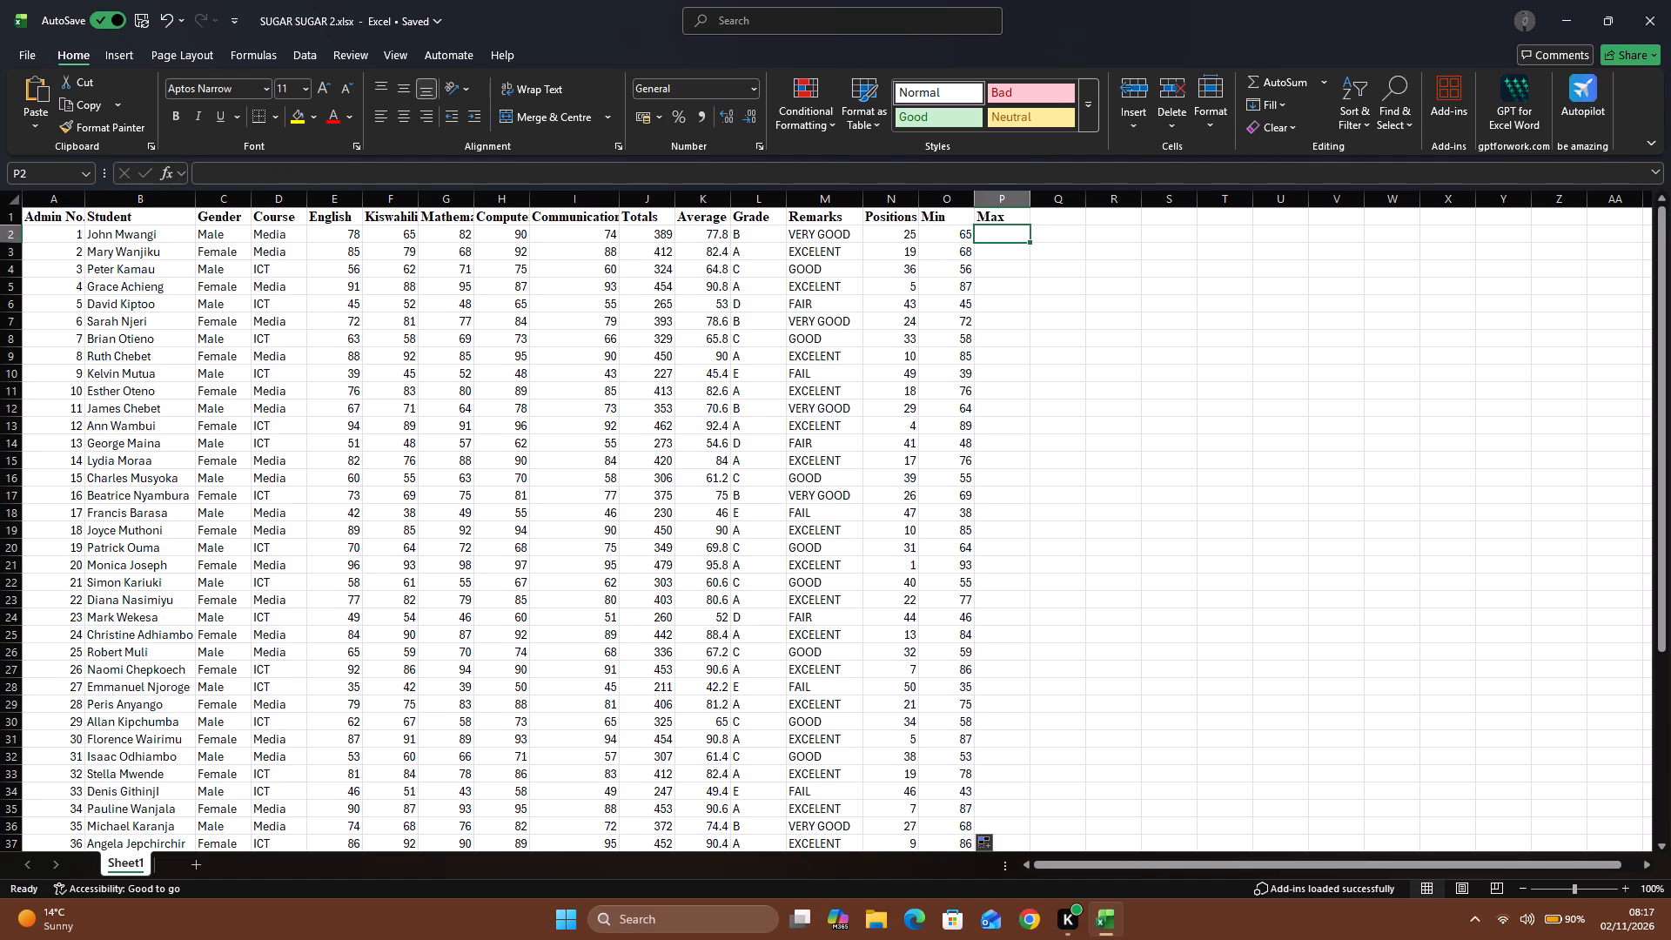
{"action": "left_click", "coordinate": [271, 170]}
{"action": "key", "text": "equal"}
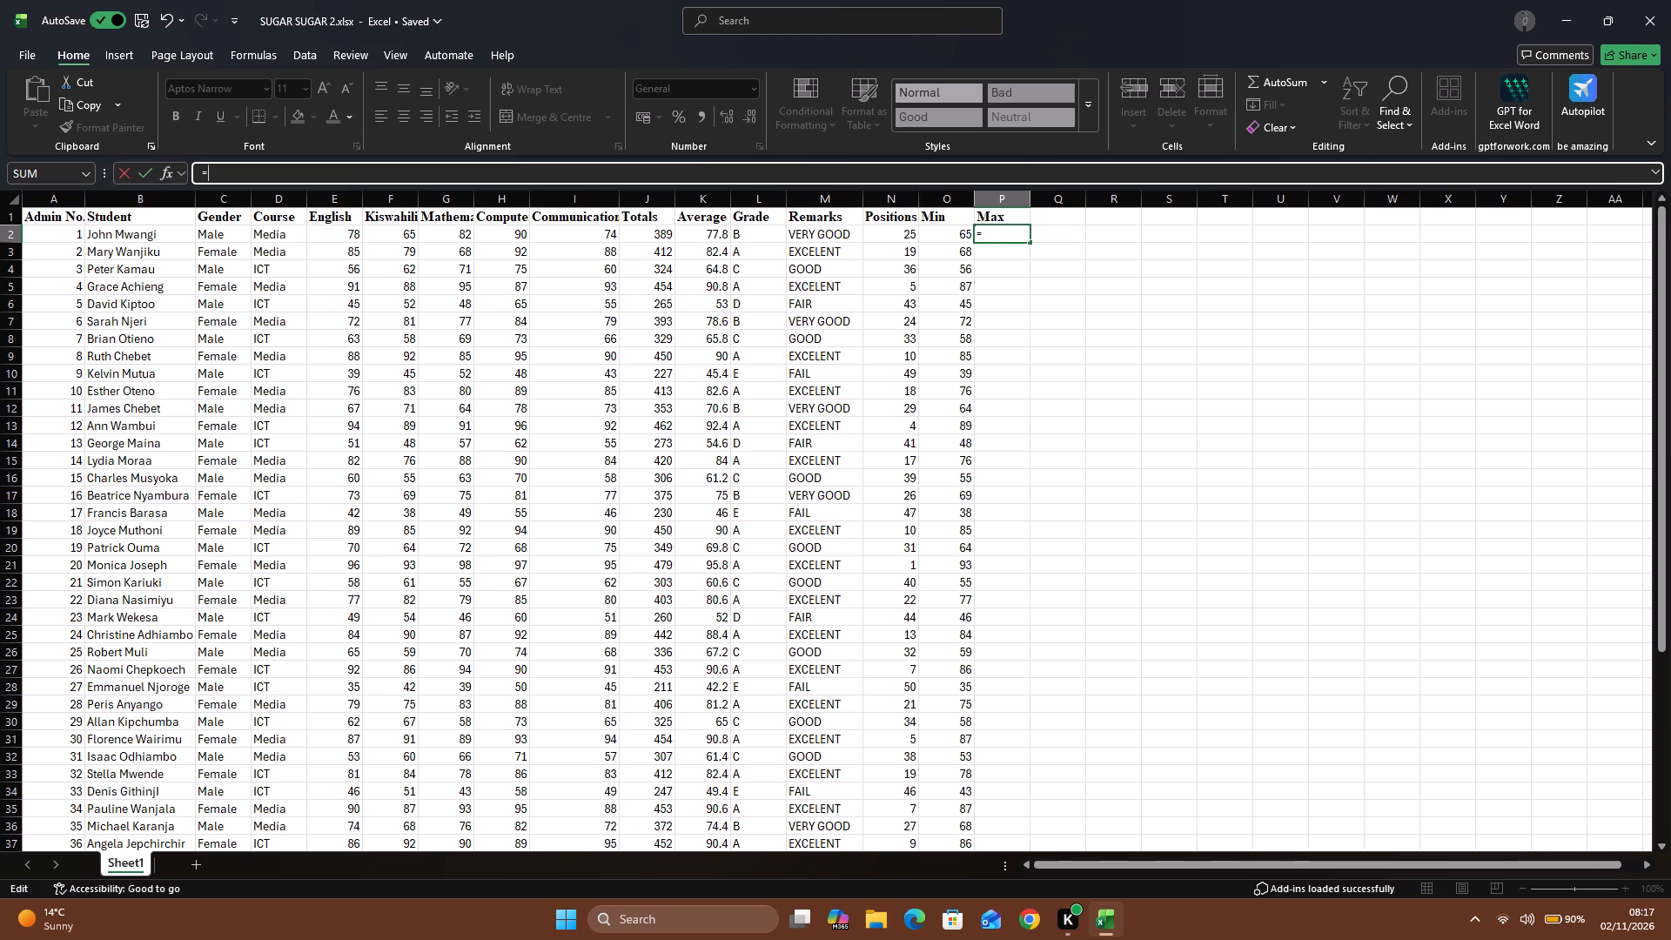
{"action": "type", "text": "max"}
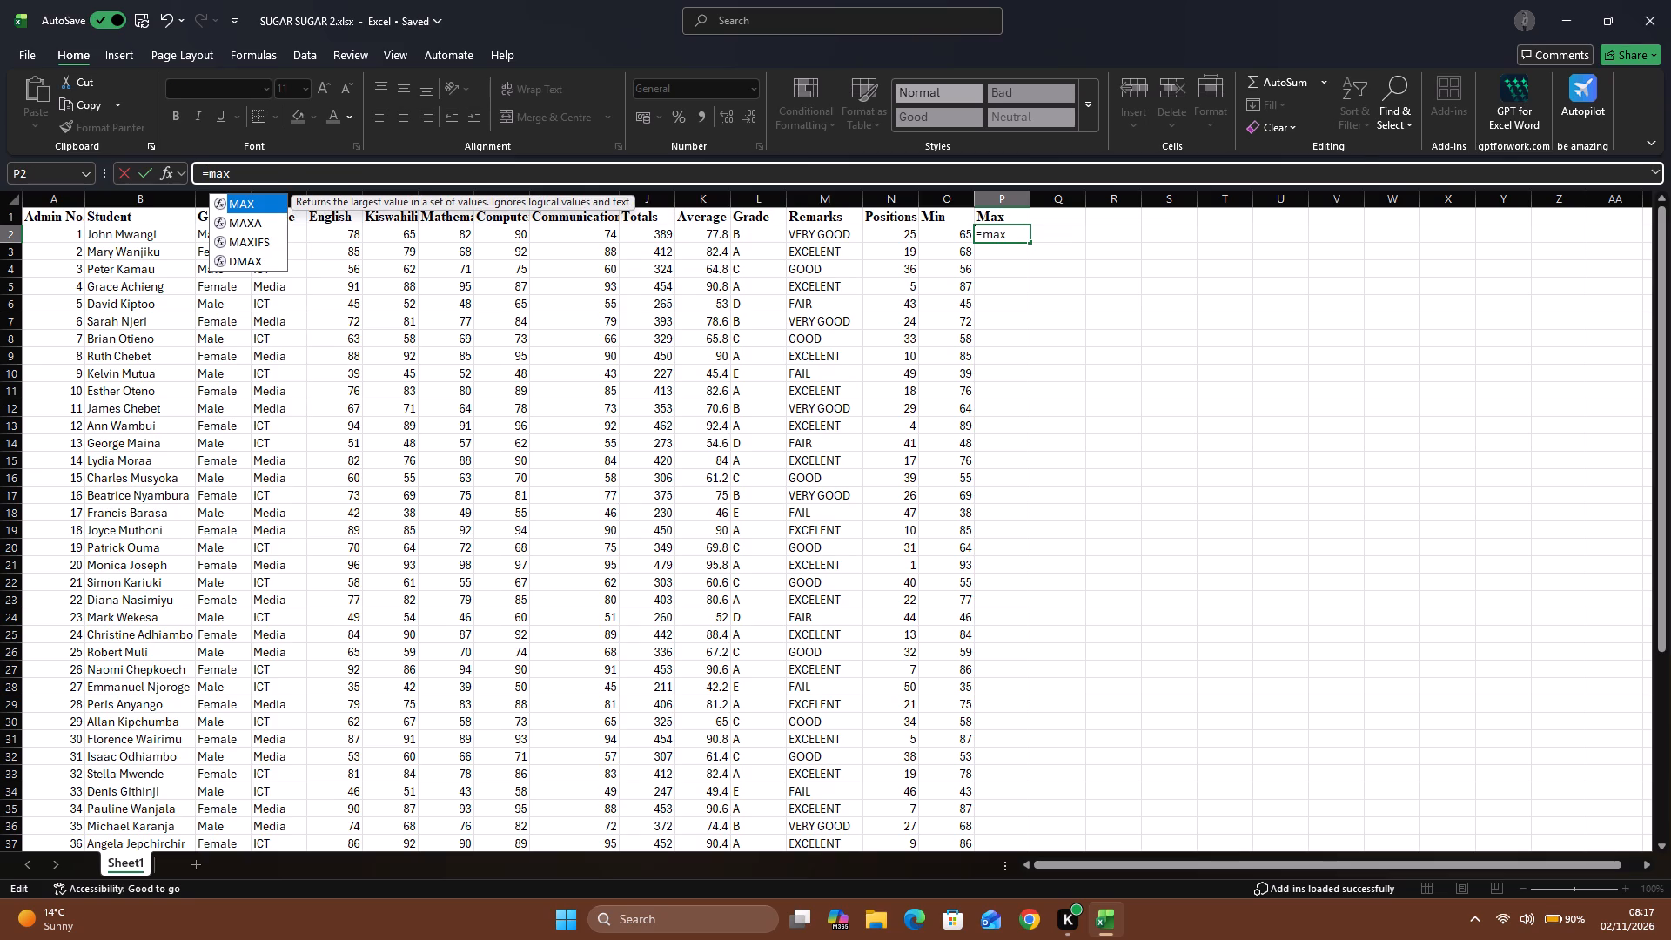
{"action": "key", "text": "shift+parenleft"}
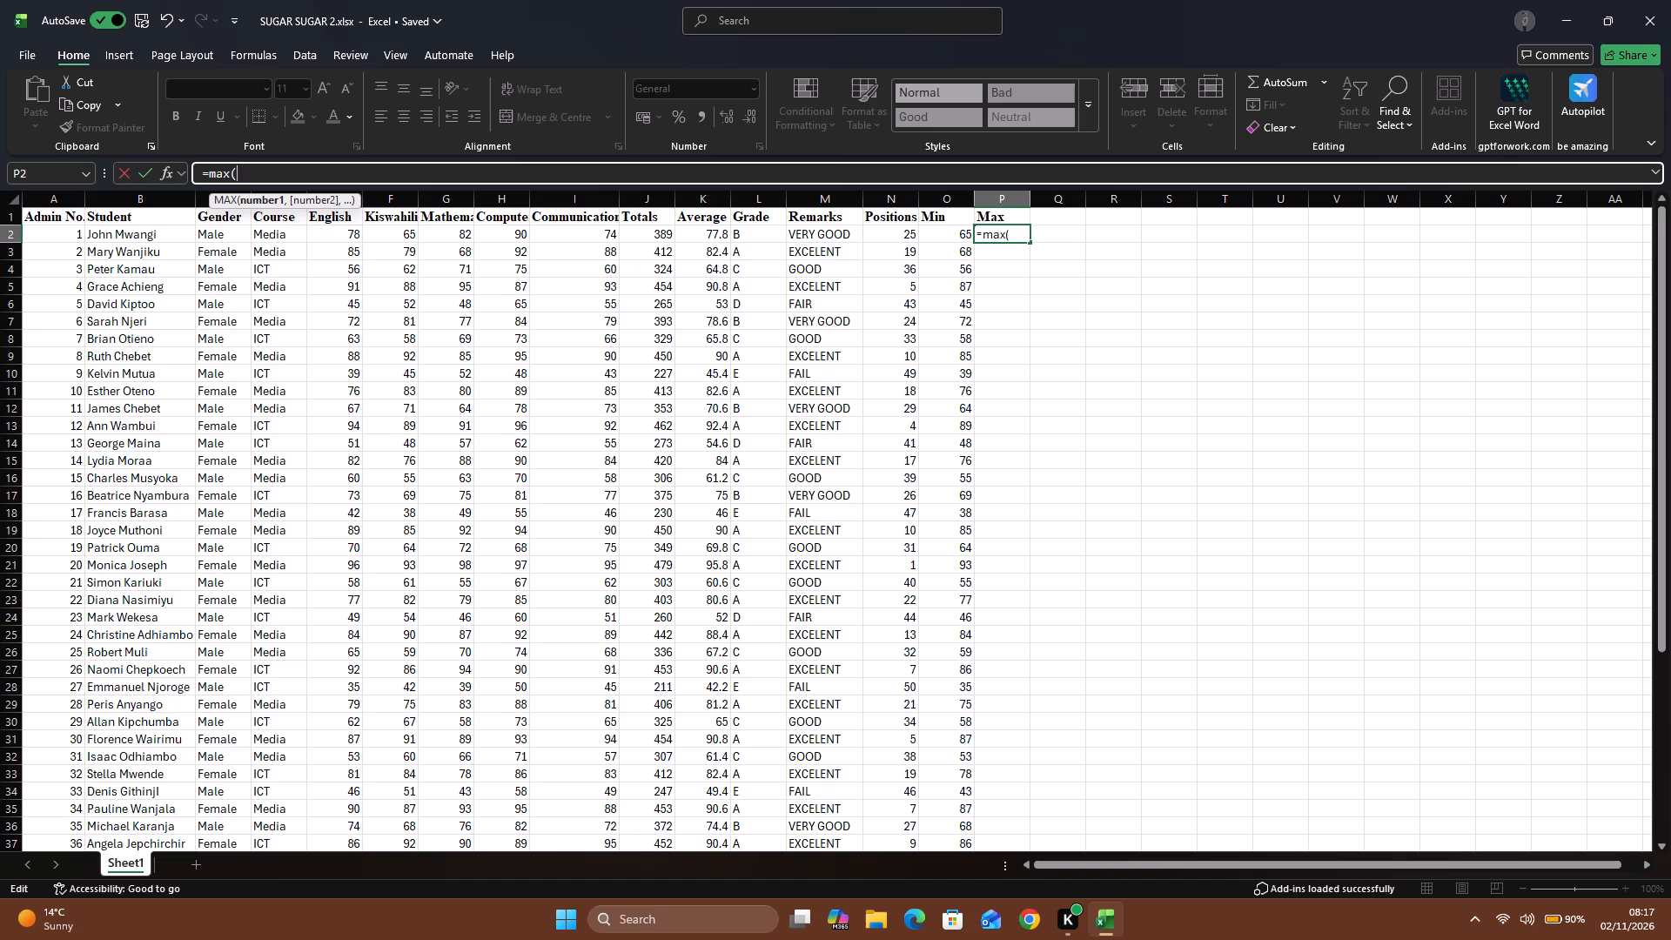
{"action": "type", "text": "e2"}
{"action": "type", "text": ":i2"}
{"action": "key", "text": "shift+parenright"}
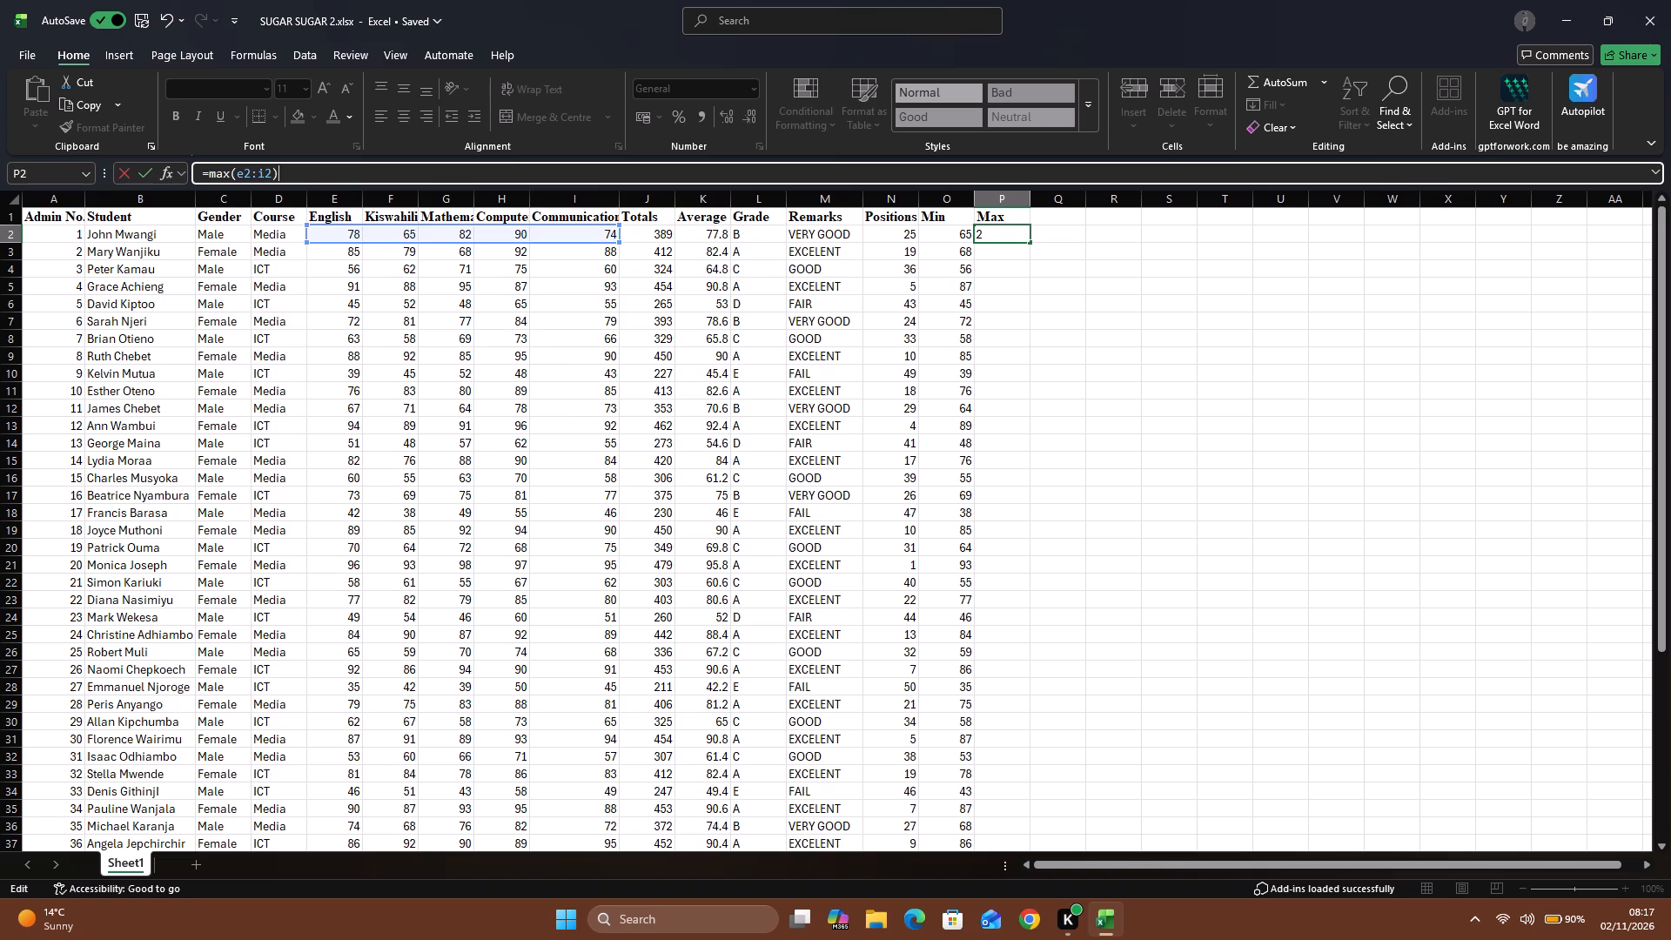
{"action": "key", "text": "Return"}
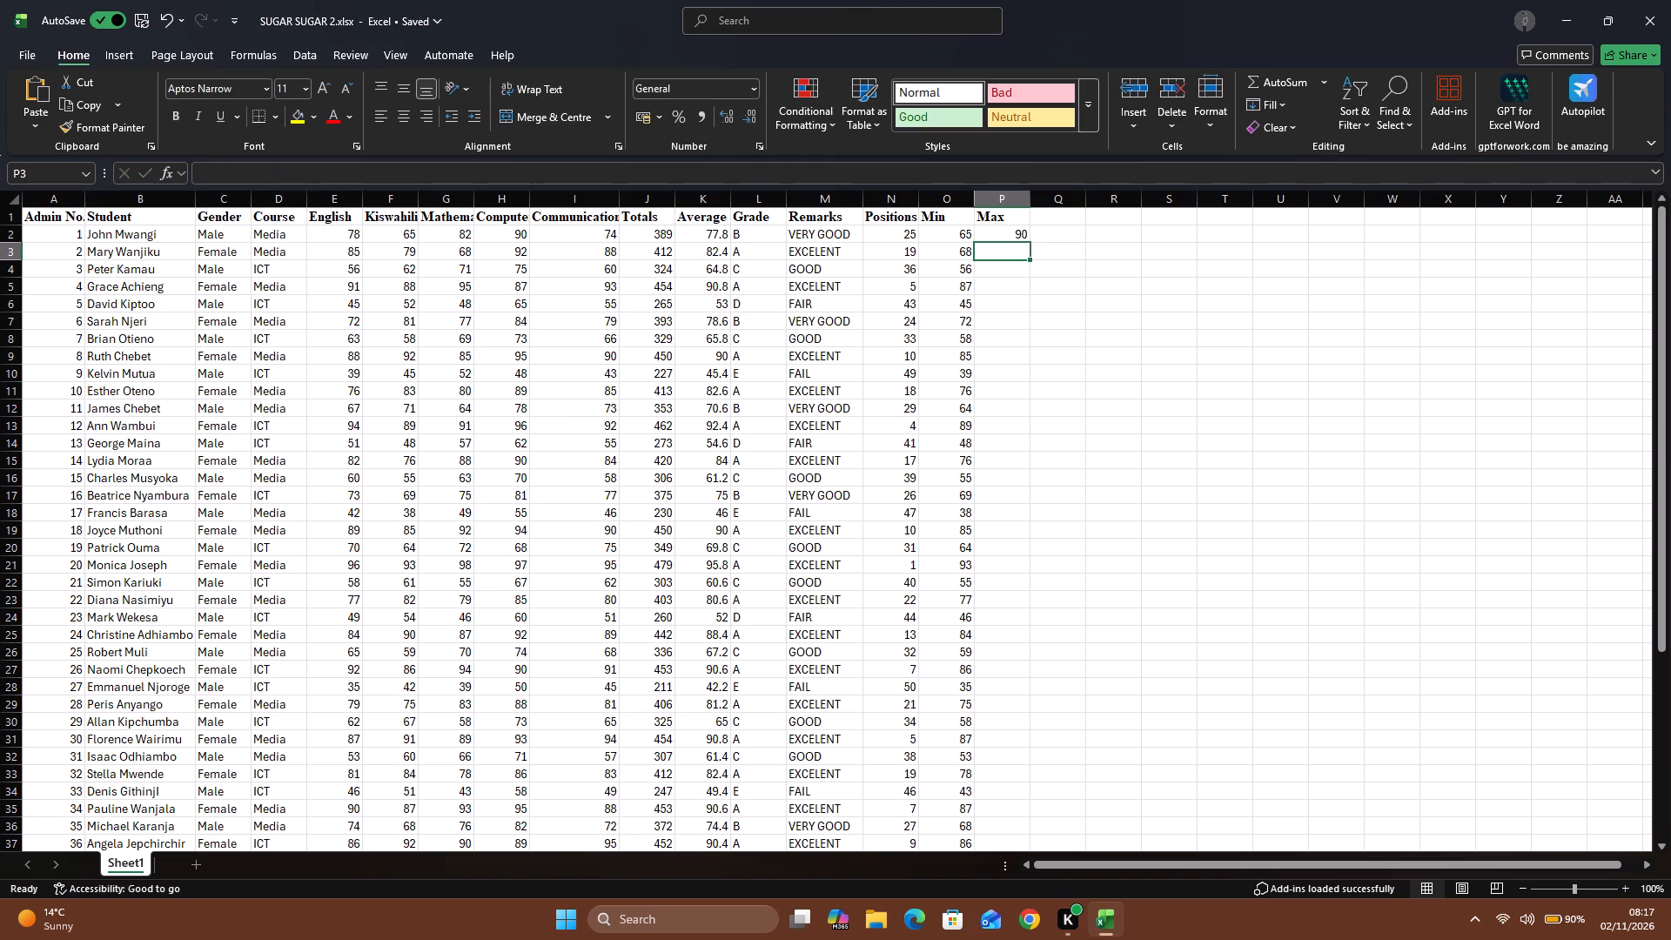
Fill the MAX formula from P2 down the Max column to the last student in row 51.
{"action": "left_click", "coordinate": [996, 232]}
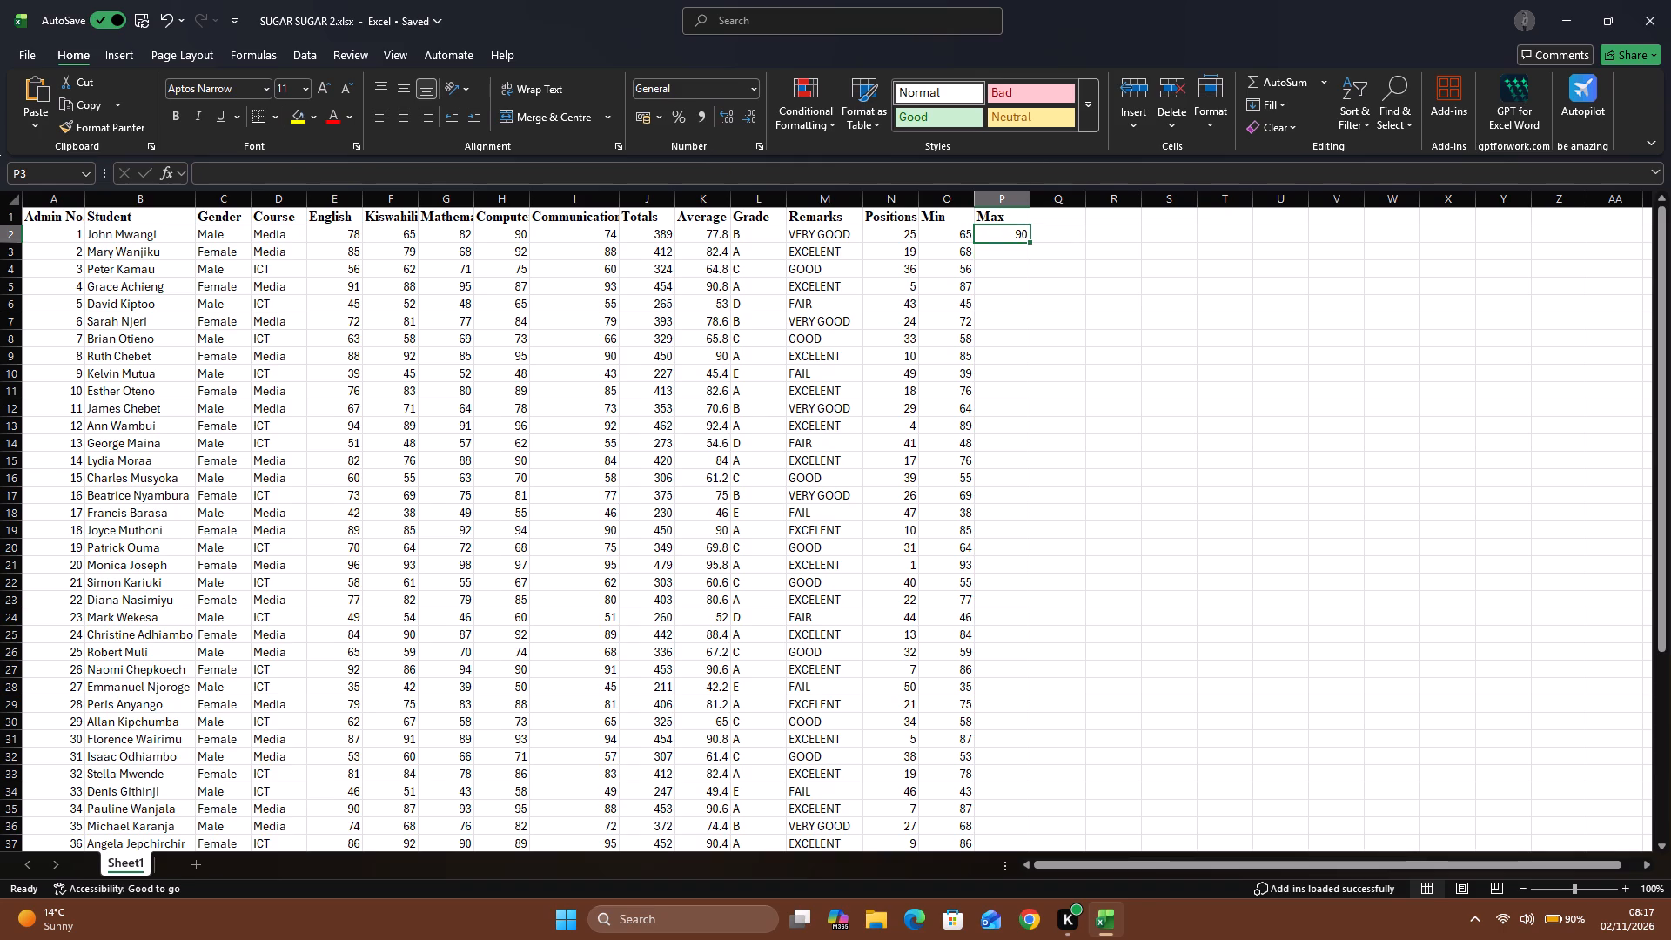
{"action": "left_click_drag", "start_coordinate": [1032, 240], "coordinate": [1075, 939]}
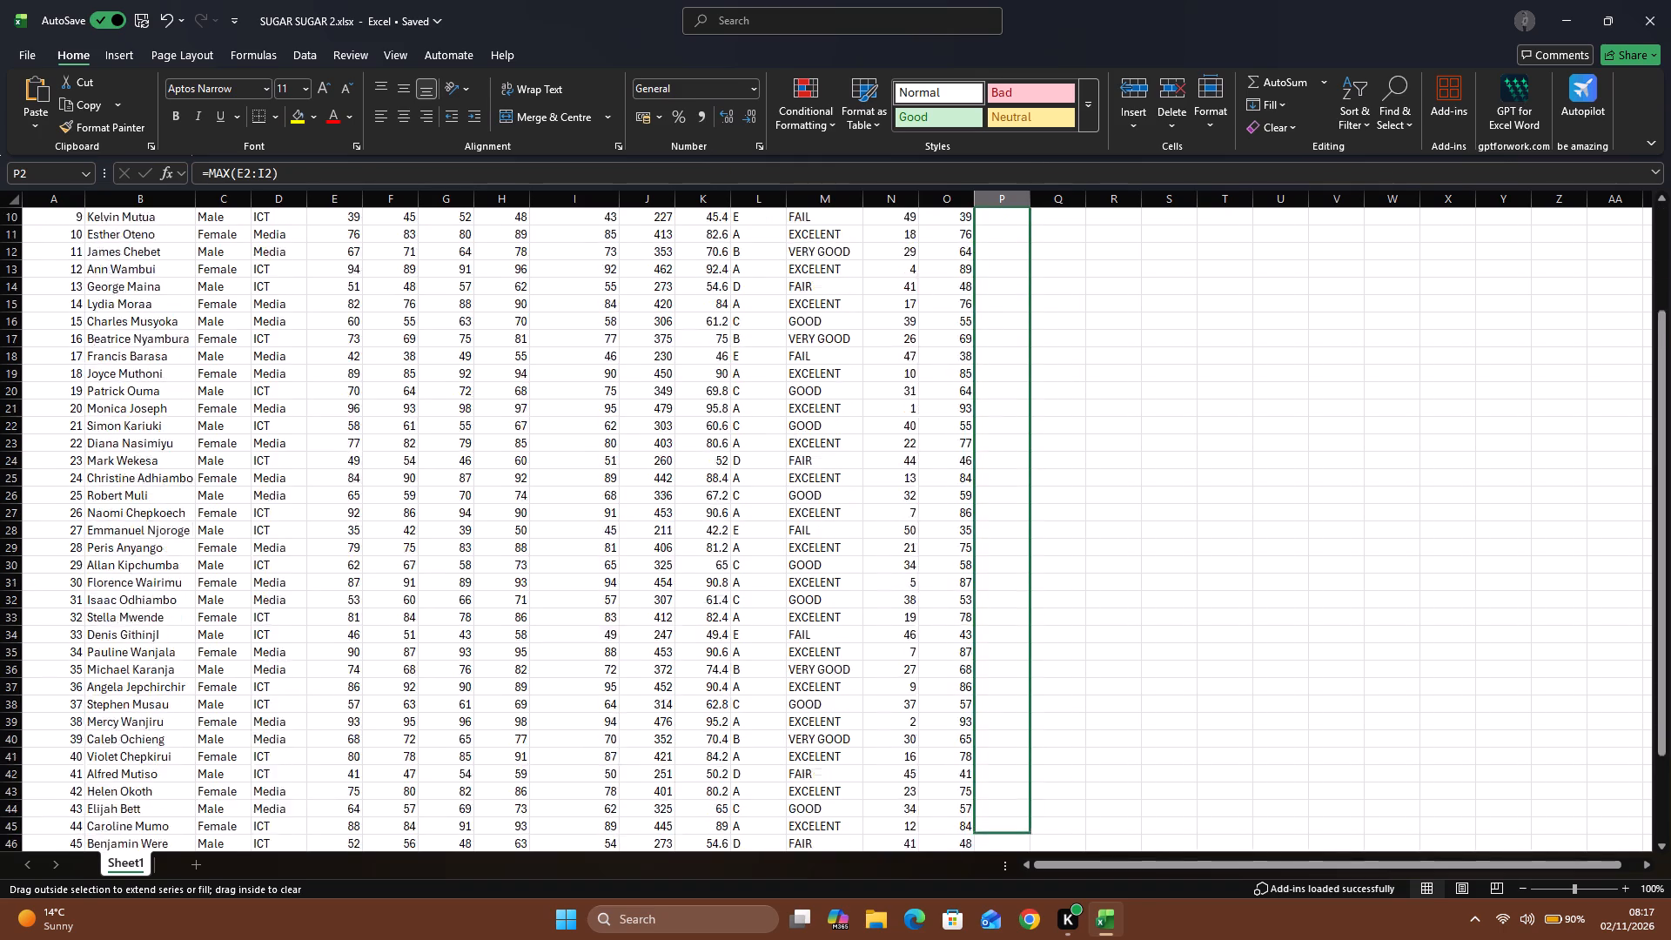
{"action": "left_click_drag", "start_coordinate": [1075, 939], "coordinate": [1067, 785]}
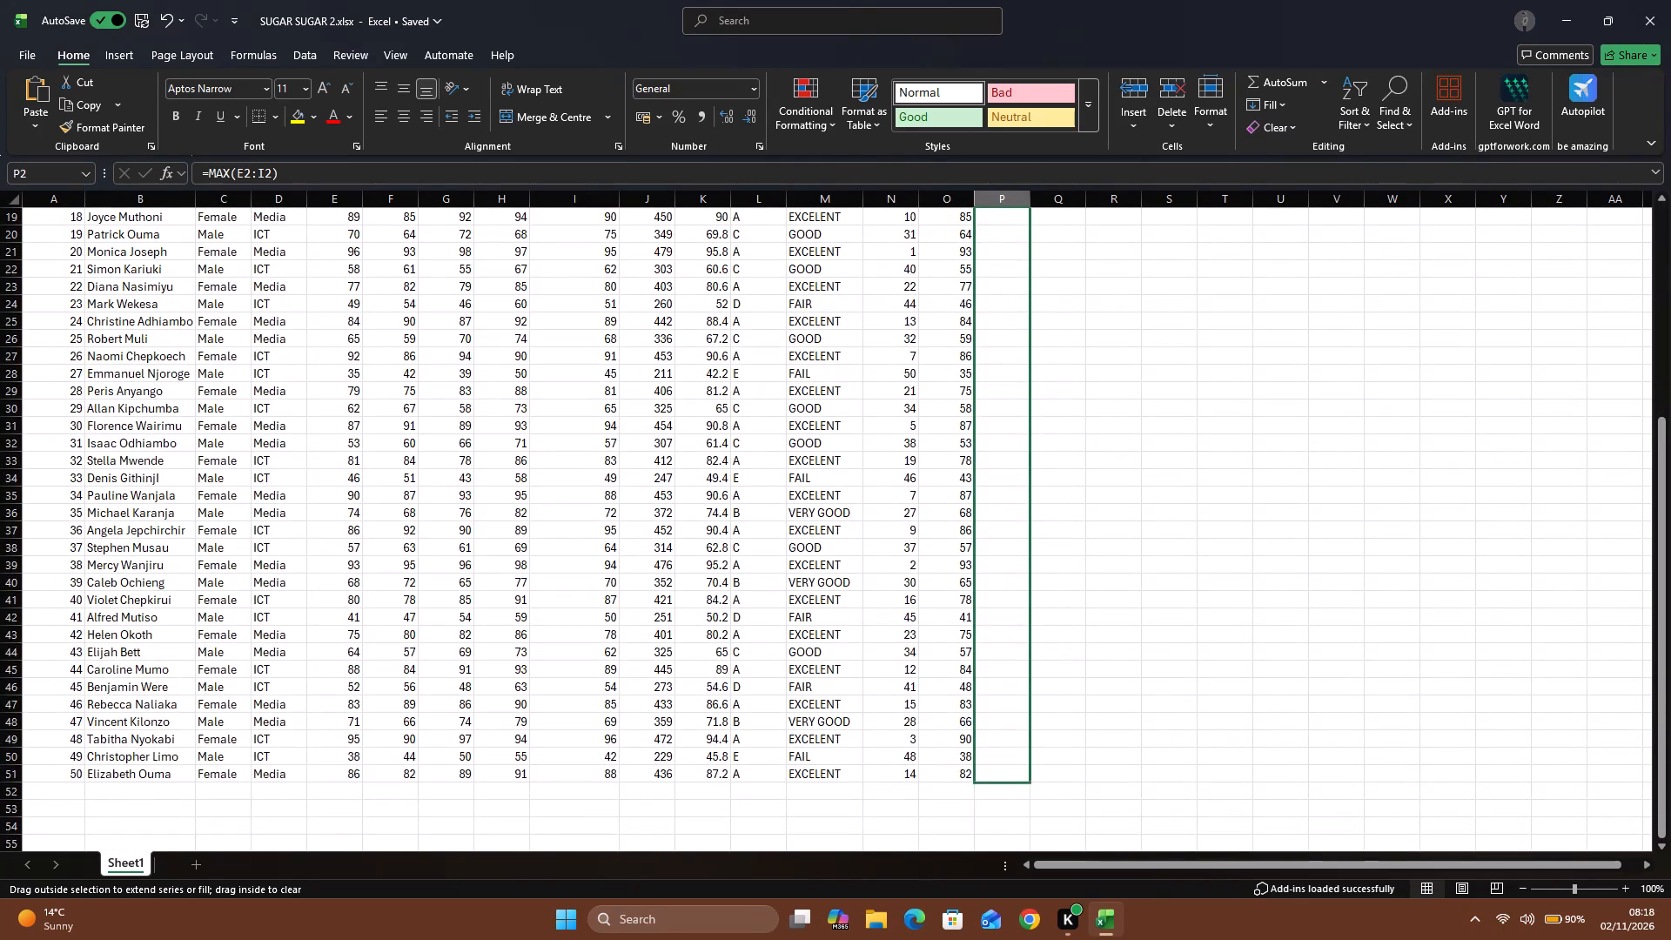
{"action": "left_click_drag", "start_coordinate": [1067, 785], "coordinate": [1067, 784]}
Review the filled Max column and check the Min and Max formulas in the first student's row.
{"action": "scroll", "coordinate": [971, 737], "scroll_direction": "up", "scroll_amount": 1}
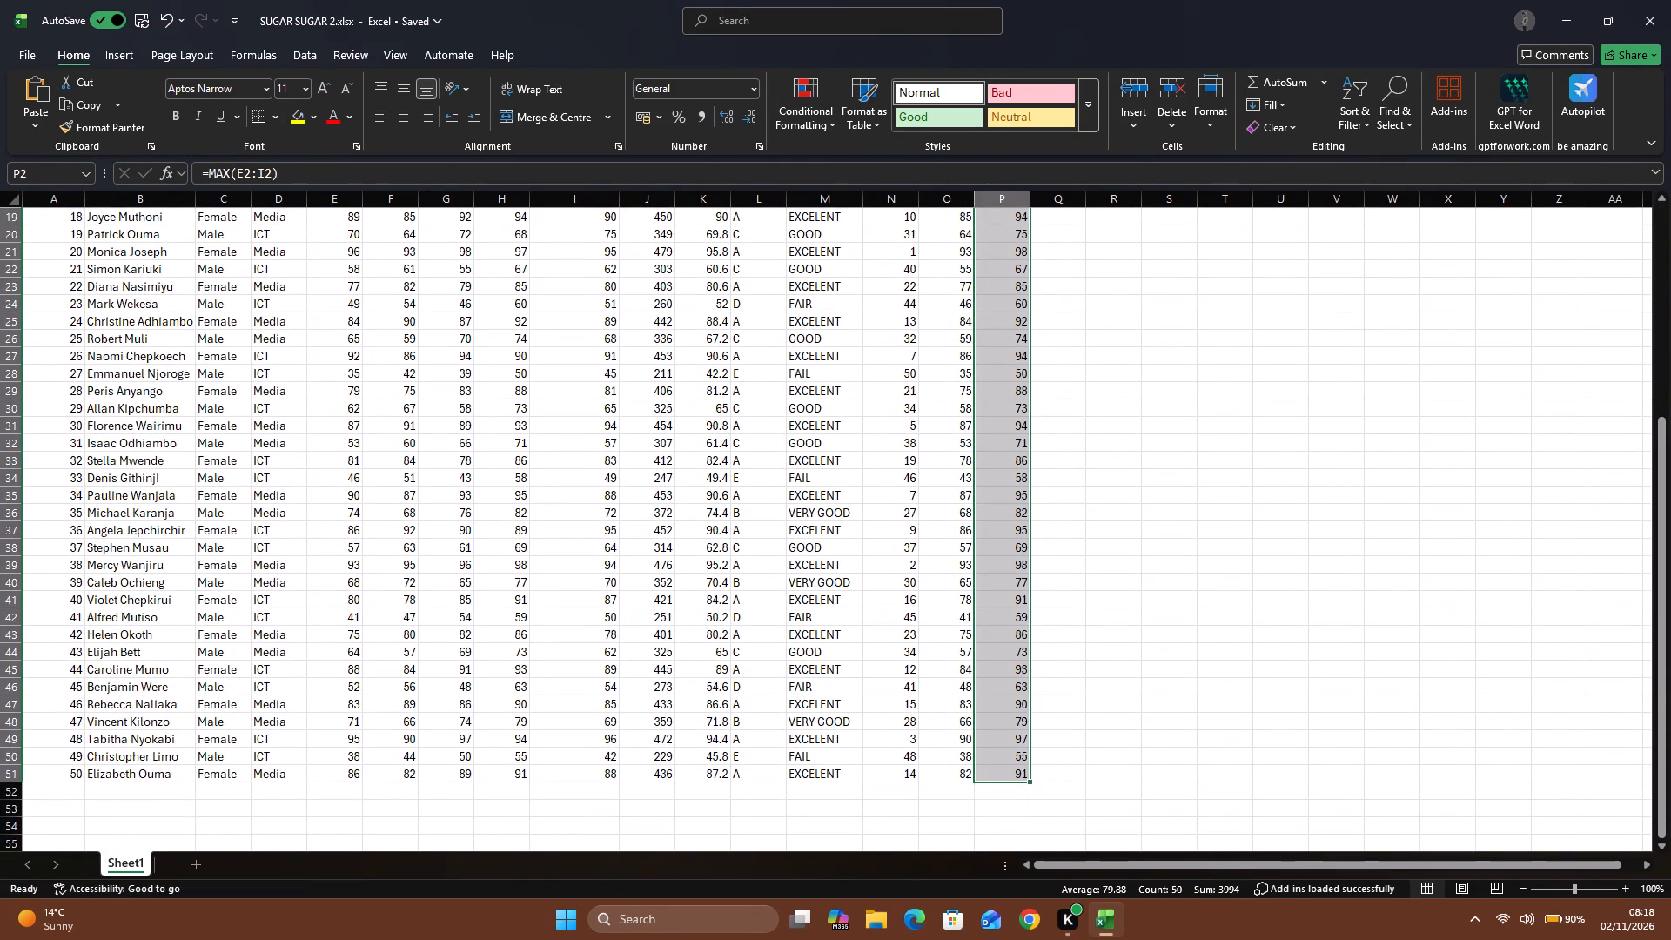
{"action": "scroll", "coordinate": [971, 737], "scroll_direction": "up", "scroll_amount": 1}
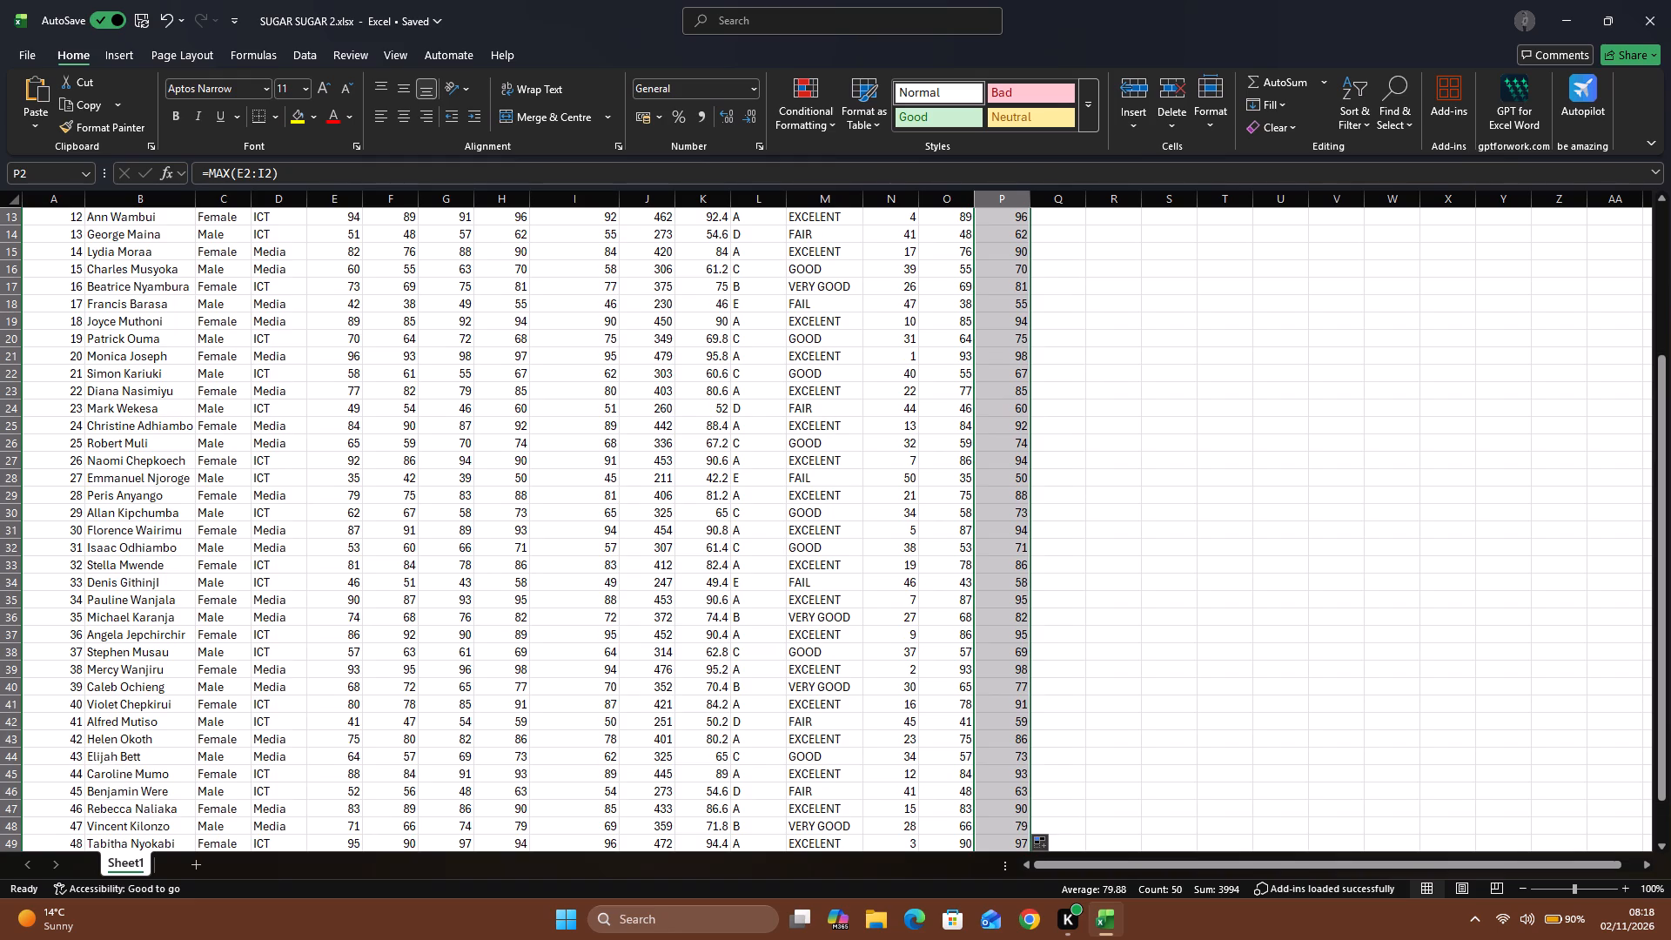
{"action": "scroll", "coordinate": [971, 737], "scroll_direction": "up", "scroll_amount": 9}
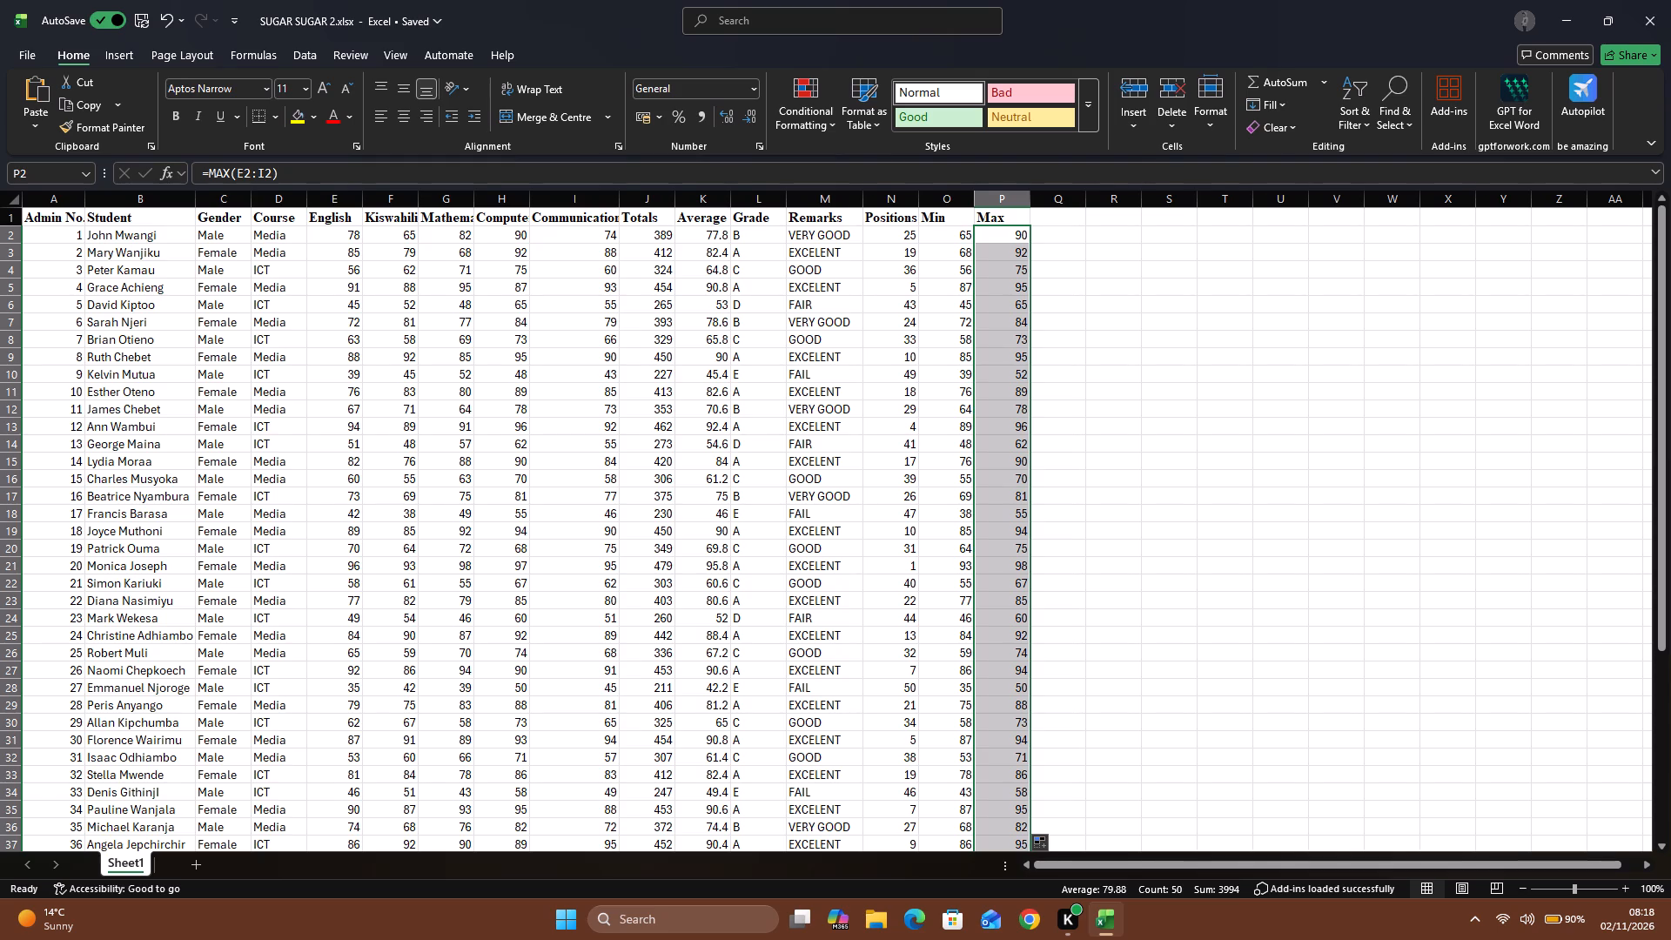
{"action": "left_click", "coordinate": [951, 235]}
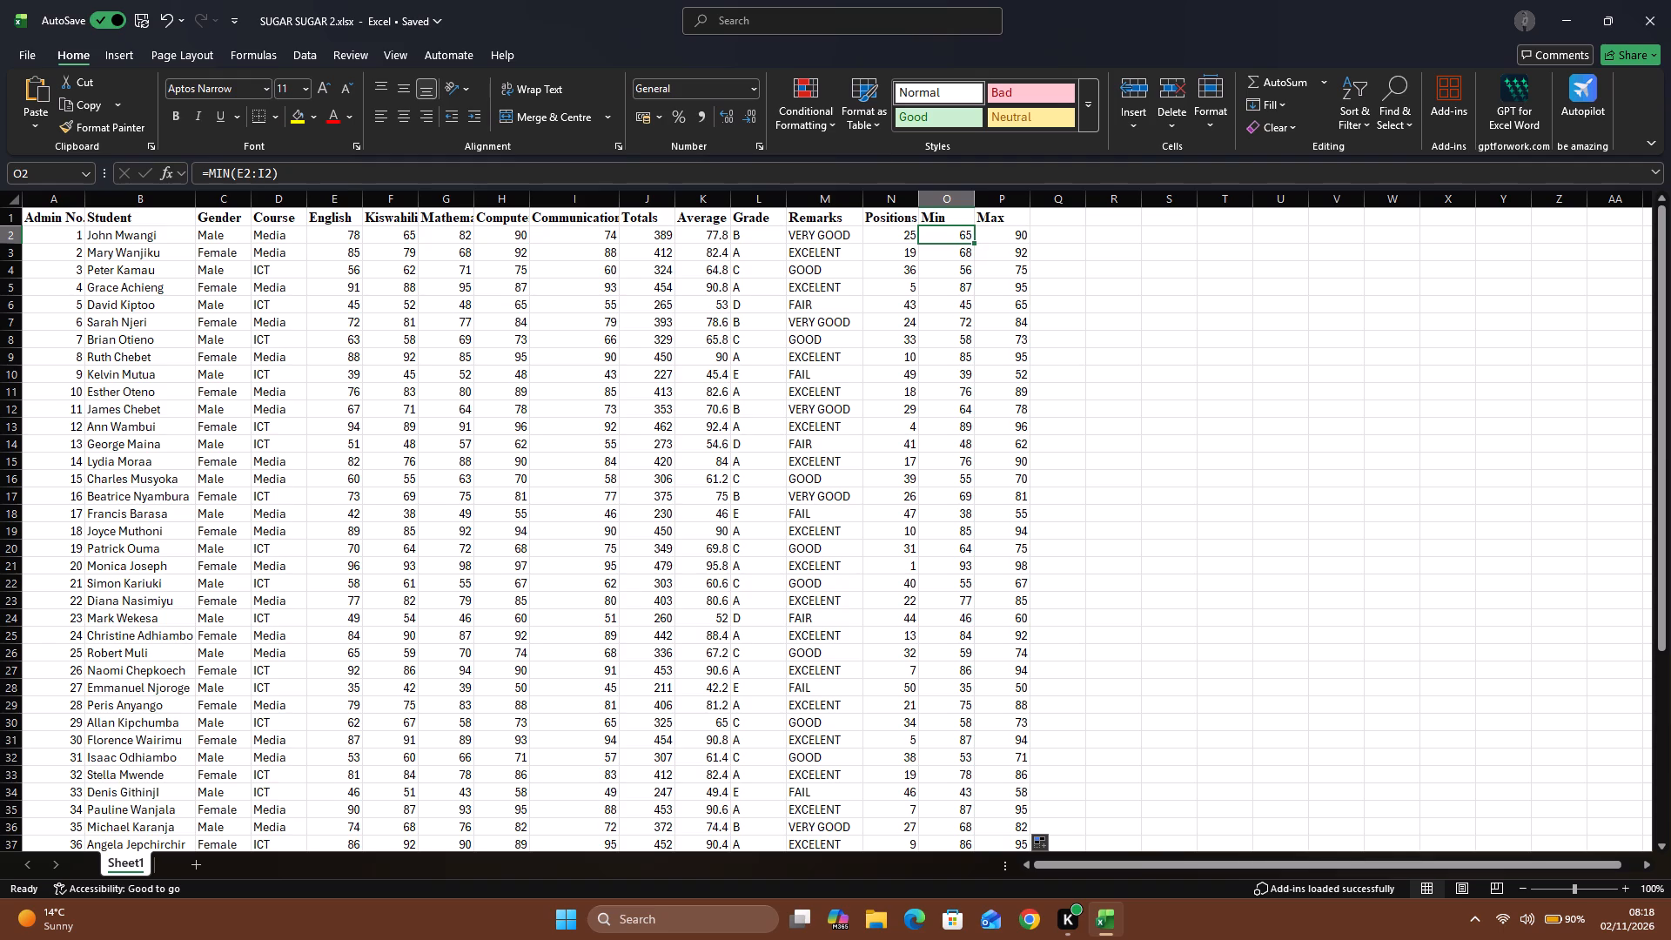
{"action": "left_click", "coordinate": [1000, 238]}
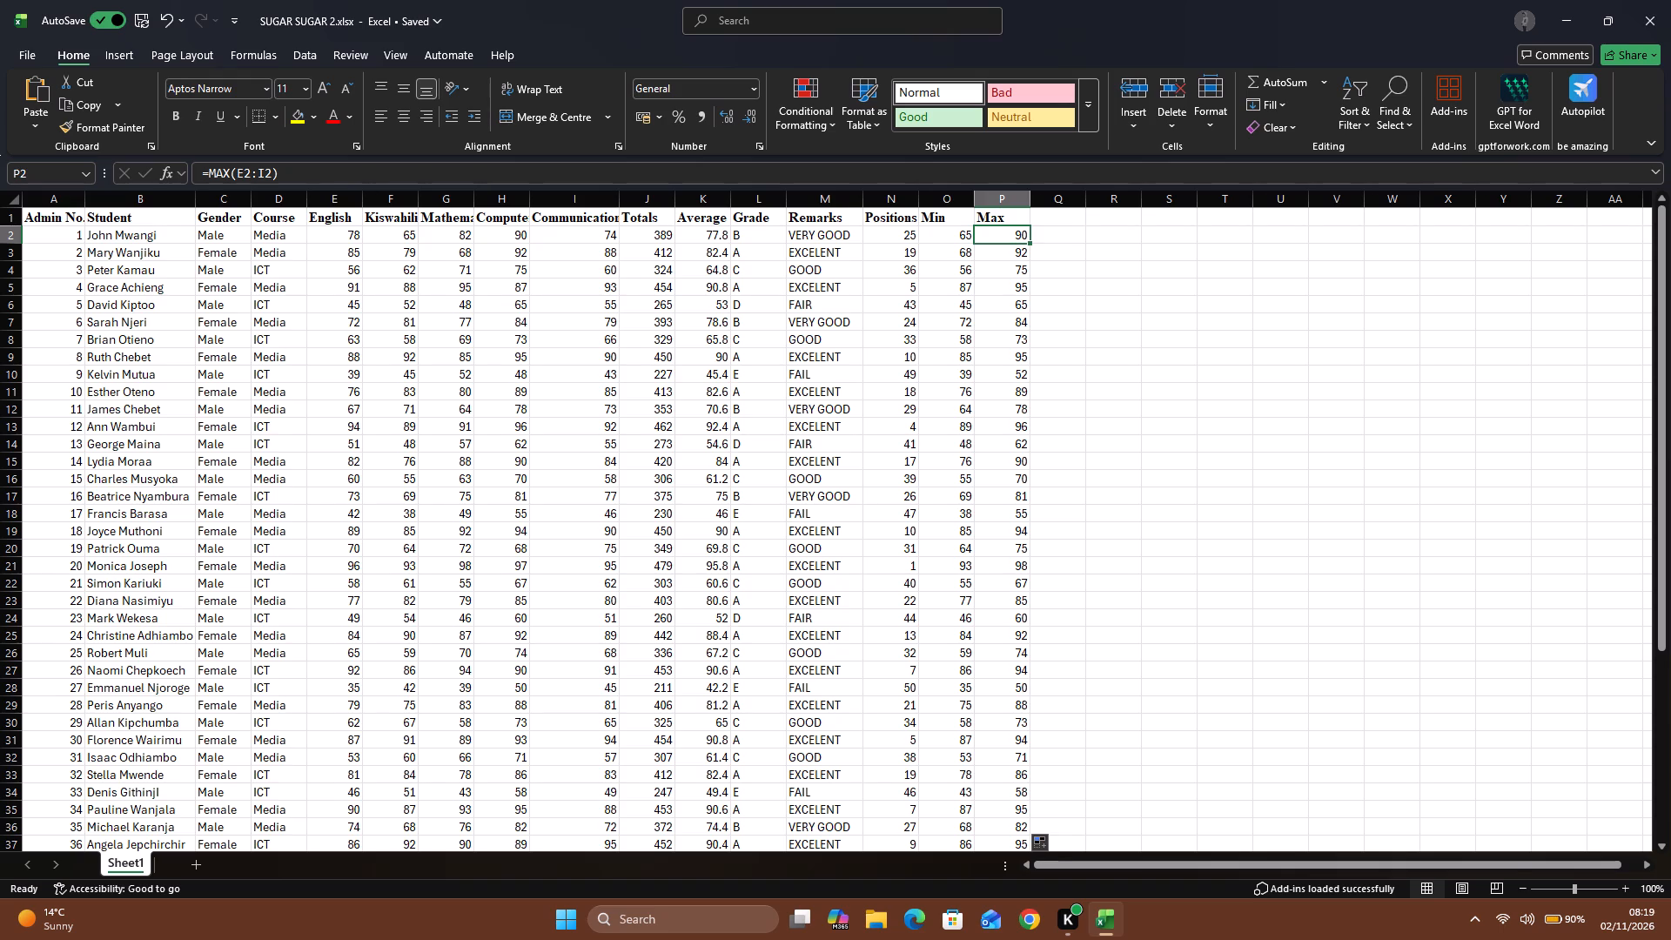
{"action": "left_click", "coordinate": [1066, 219]}
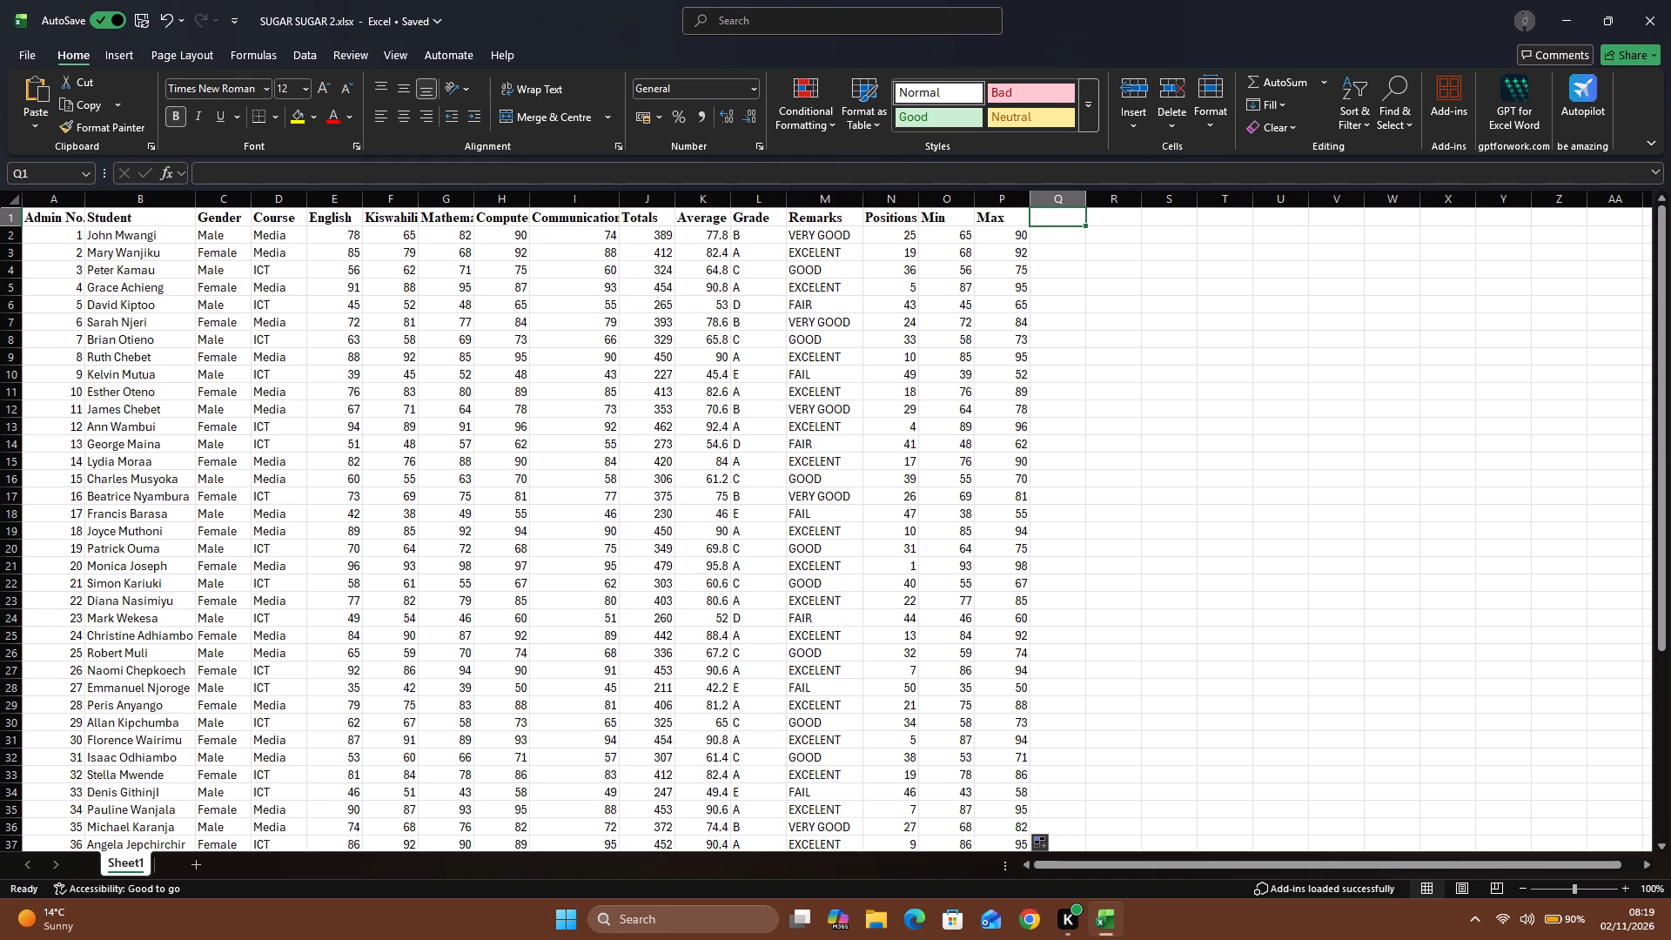
{"action": "left_click", "coordinate": [1056, 237]}
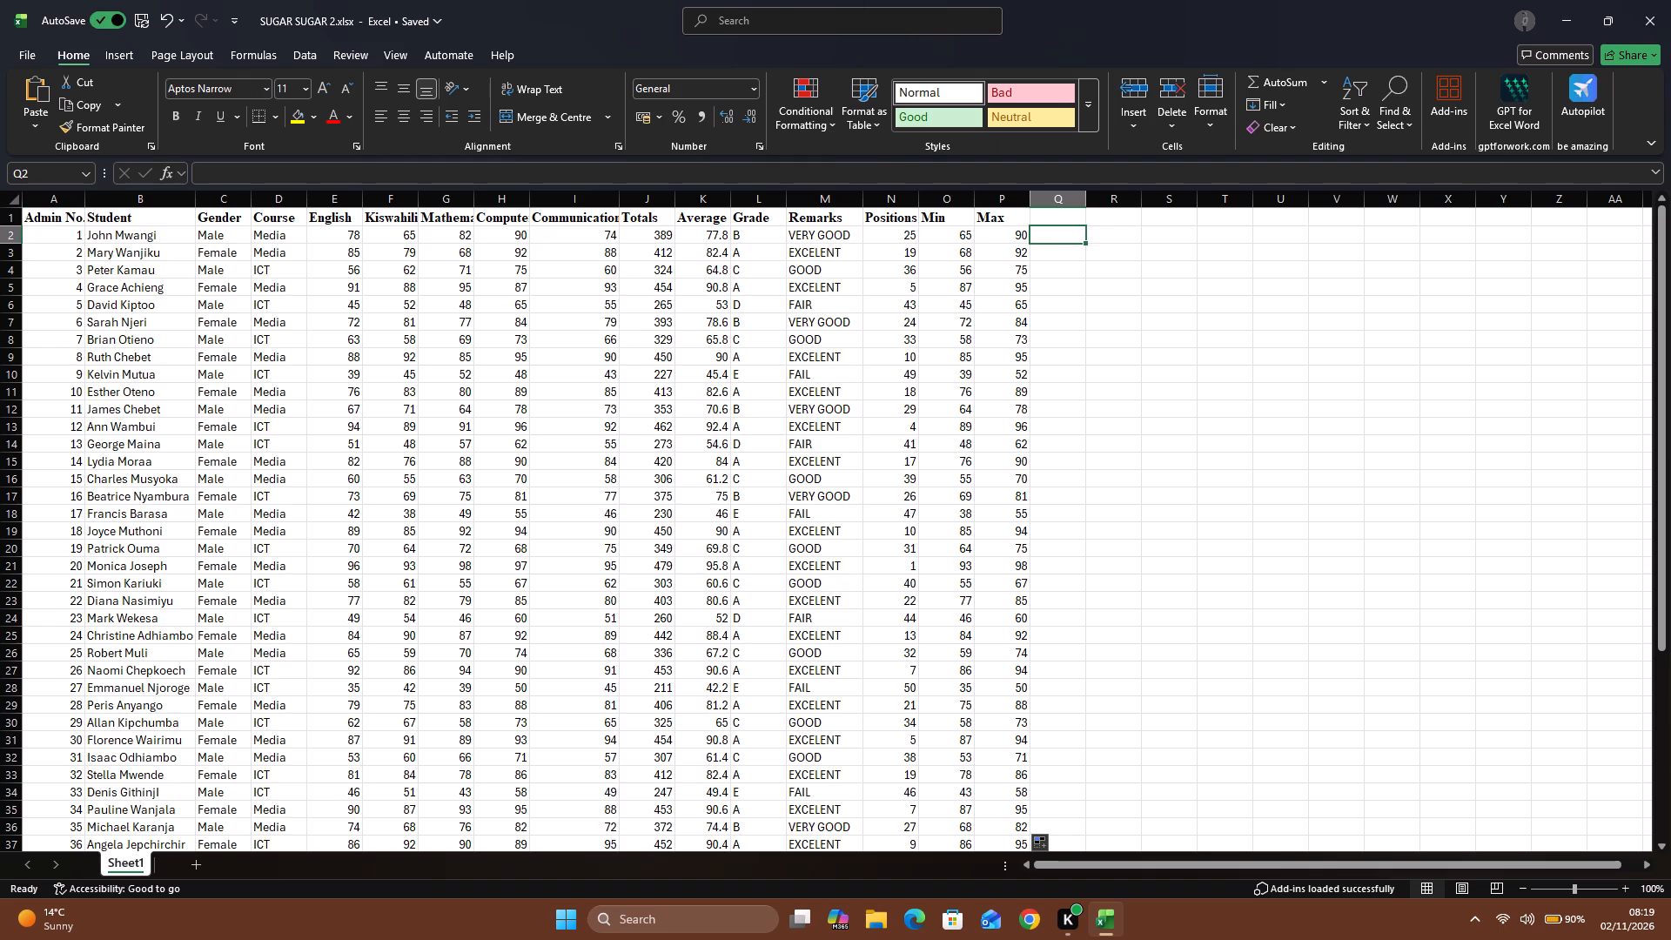
Open the Format Cells settings for the Admin No. column, from the header in A1 down to A51.
{"action": "left_click", "coordinate": [64, 213]}
{"action": "left_click", "coordinate": [64, 219]}
{"action": "left_click_drag", "start_coordinate": [64, 219], "coordinate": [80, 939]}
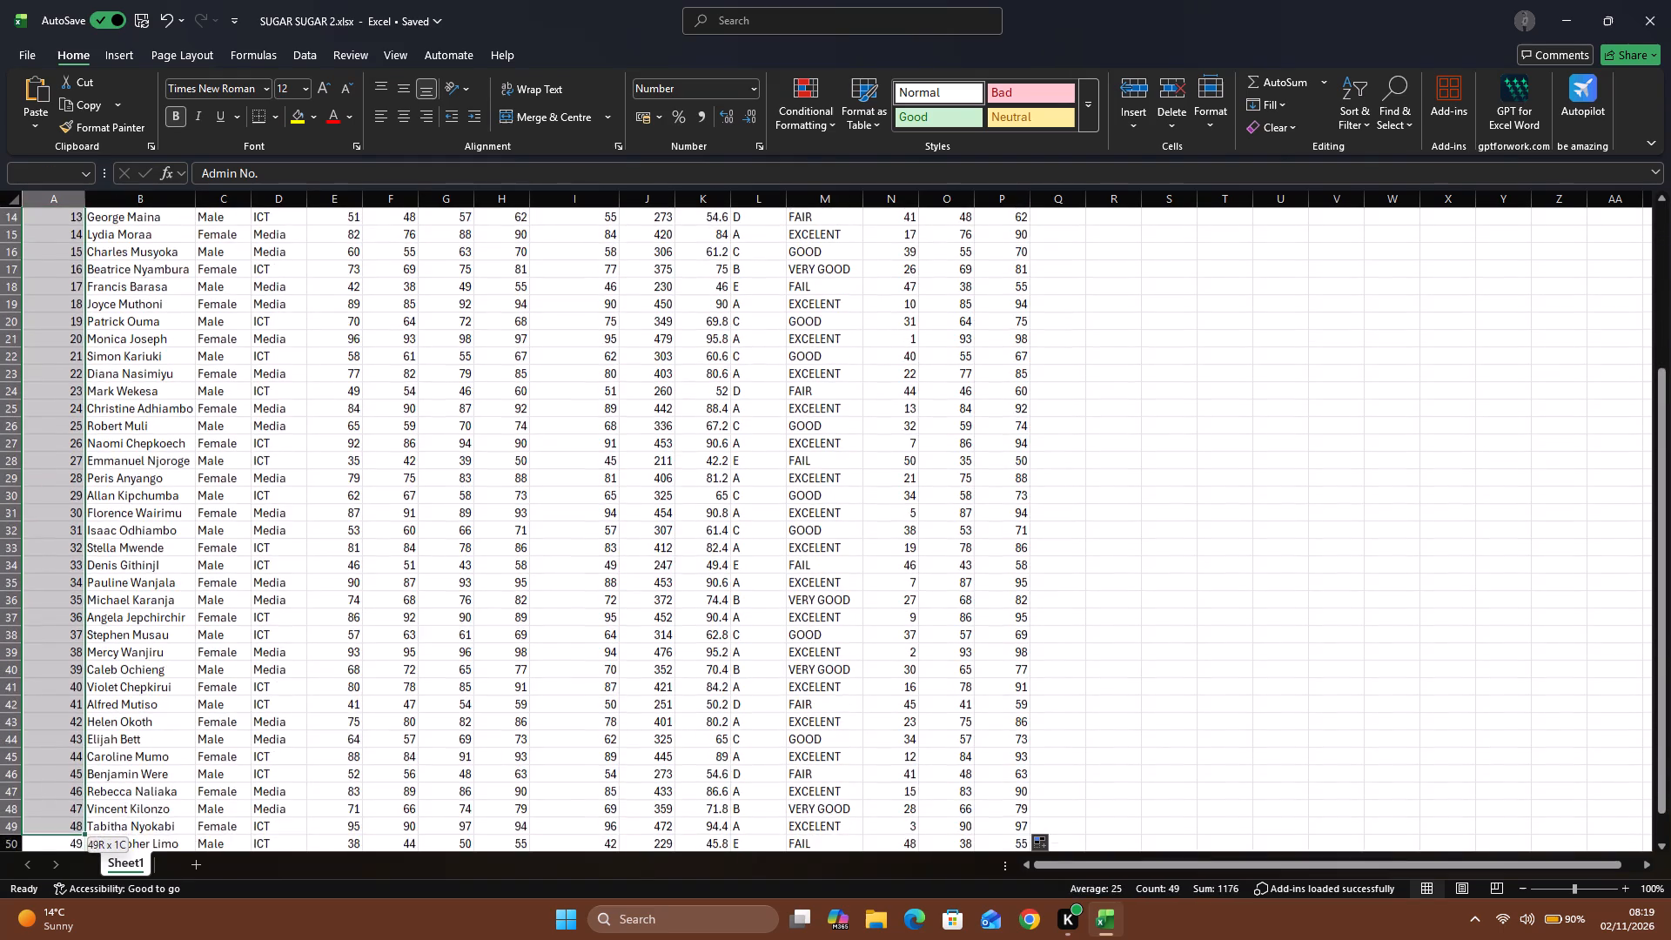
{"action": "left_click_drag", "start_coordinate": [80, 939], "coordinate": [66, 732]}
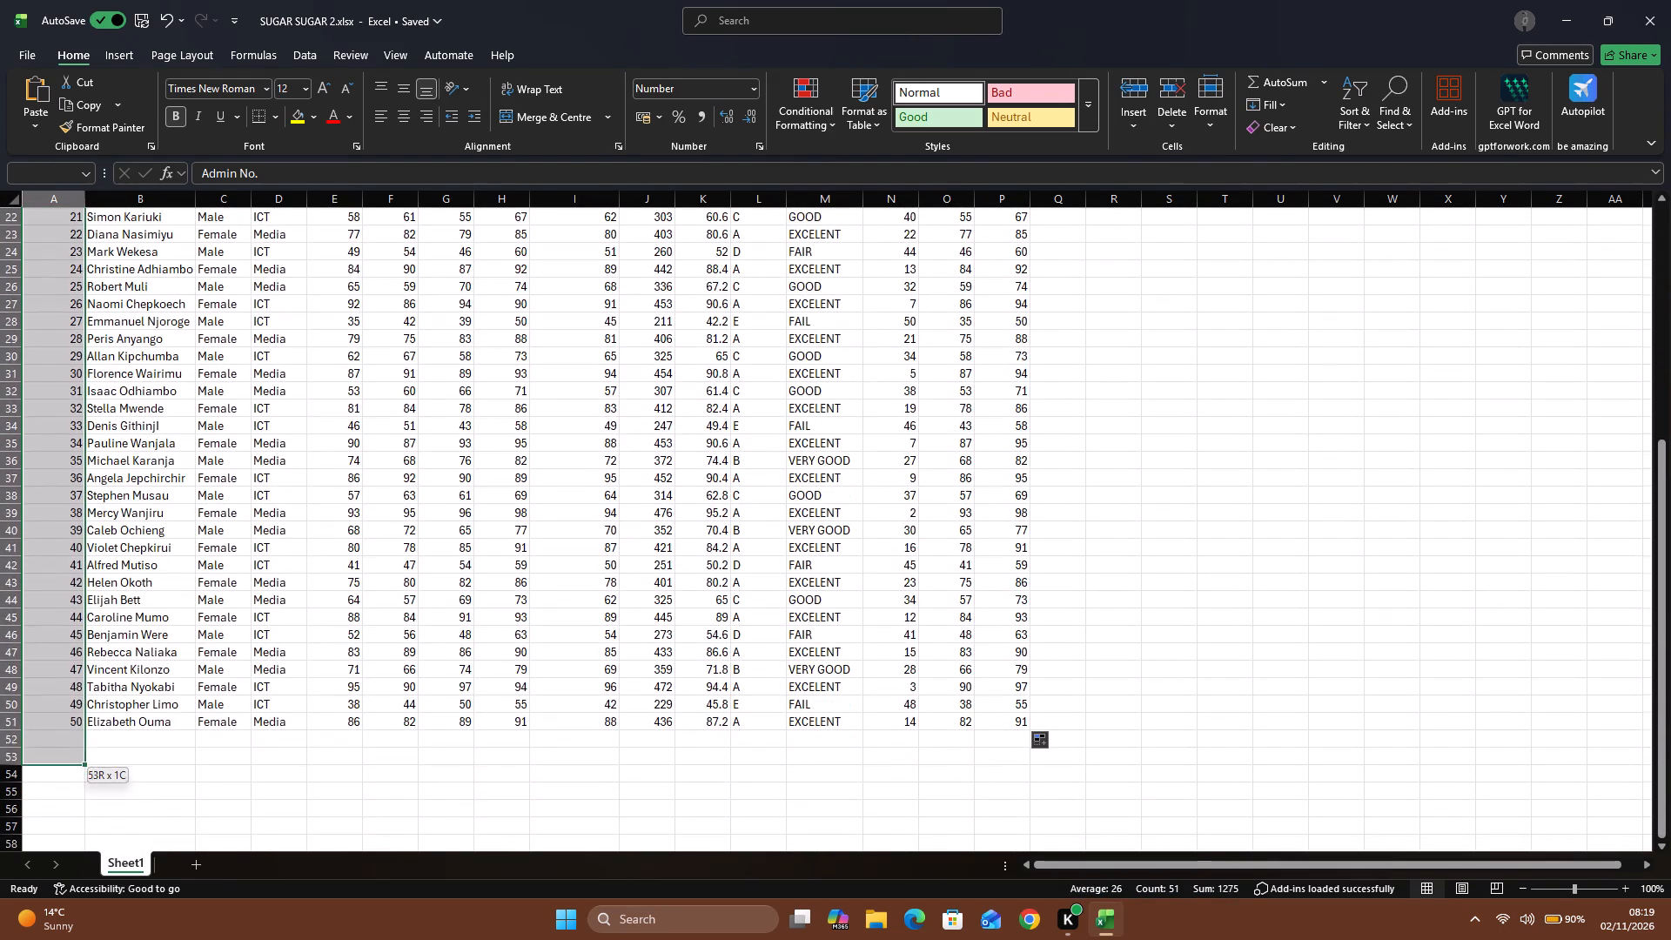
{"action": "left_click_drag", "start_coordinate": [66, 732], "coordinate": [66, 722]}
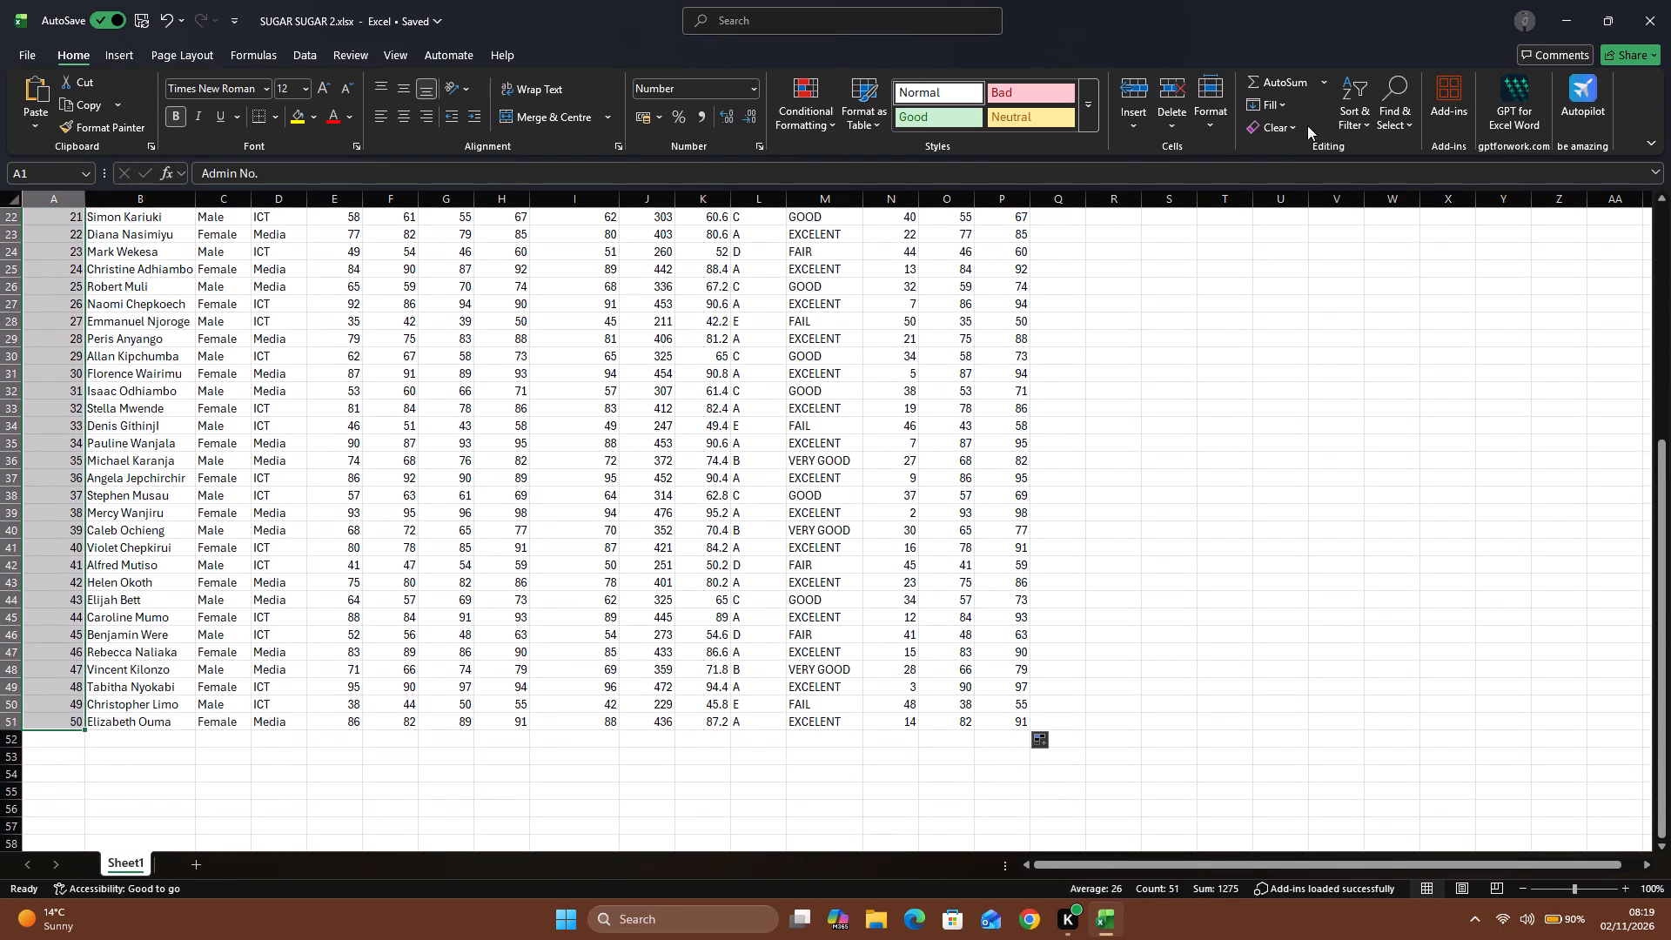
{"action": "left_click", "coordinate": [1206, 118]}
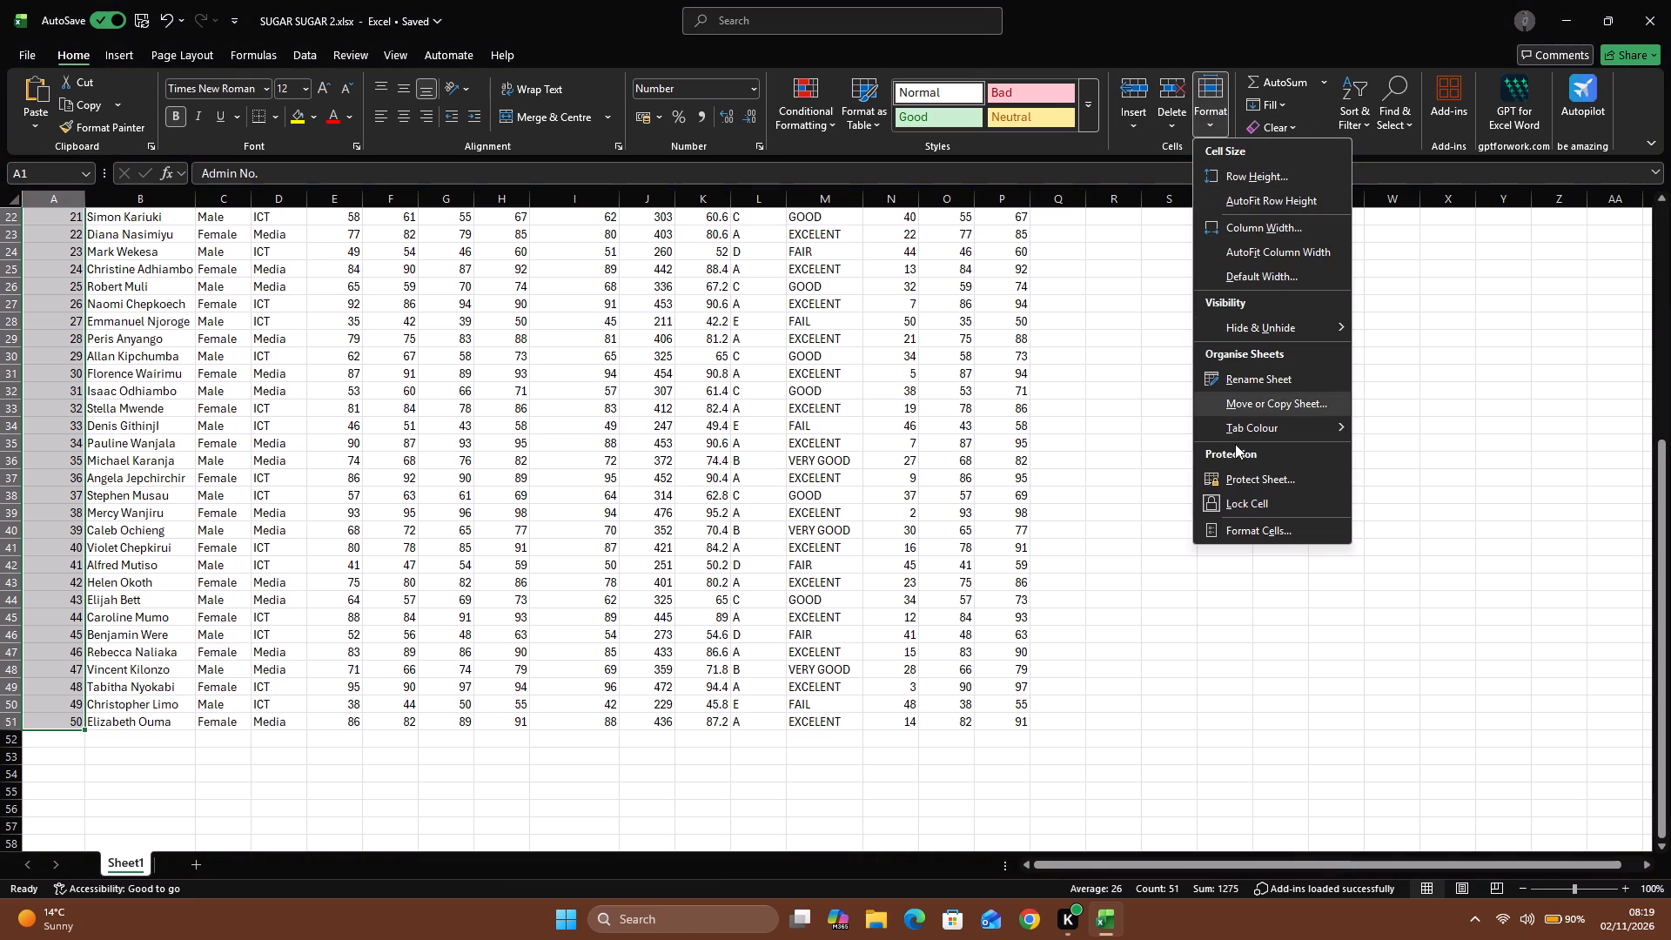
{"action": "left_click", "coordinate": [1255, 529]}
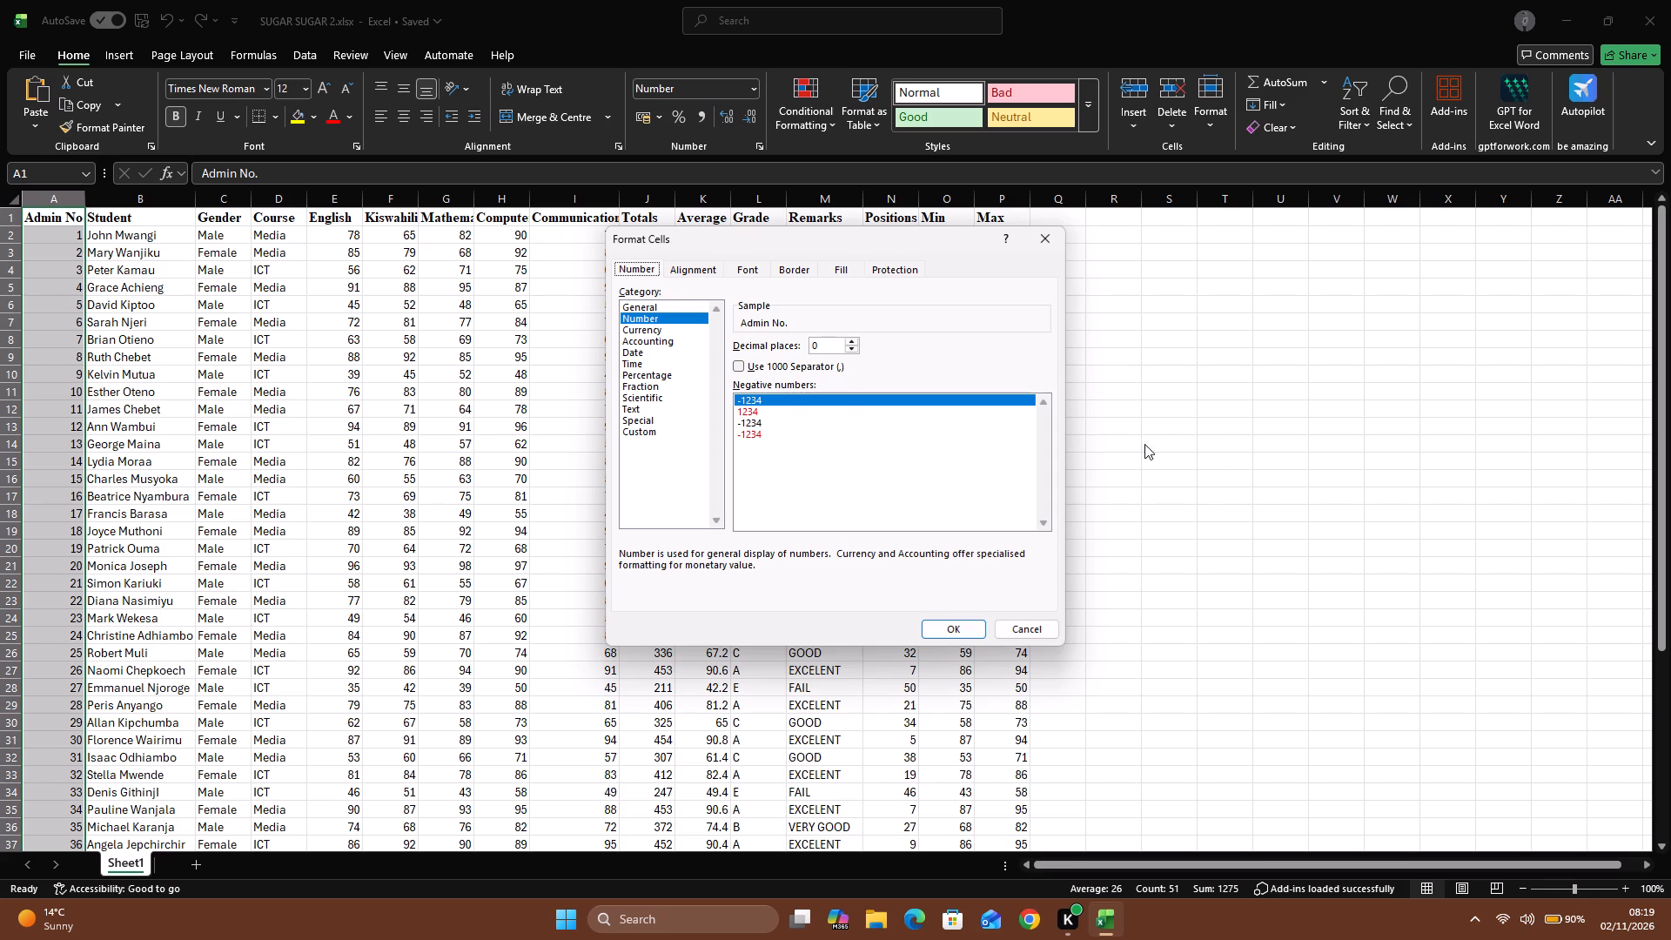
Examine the number format categories available for the Admin No. cells, going from Number through to Custom.
{"action": "left_click", "coordinate": [739, 369]}
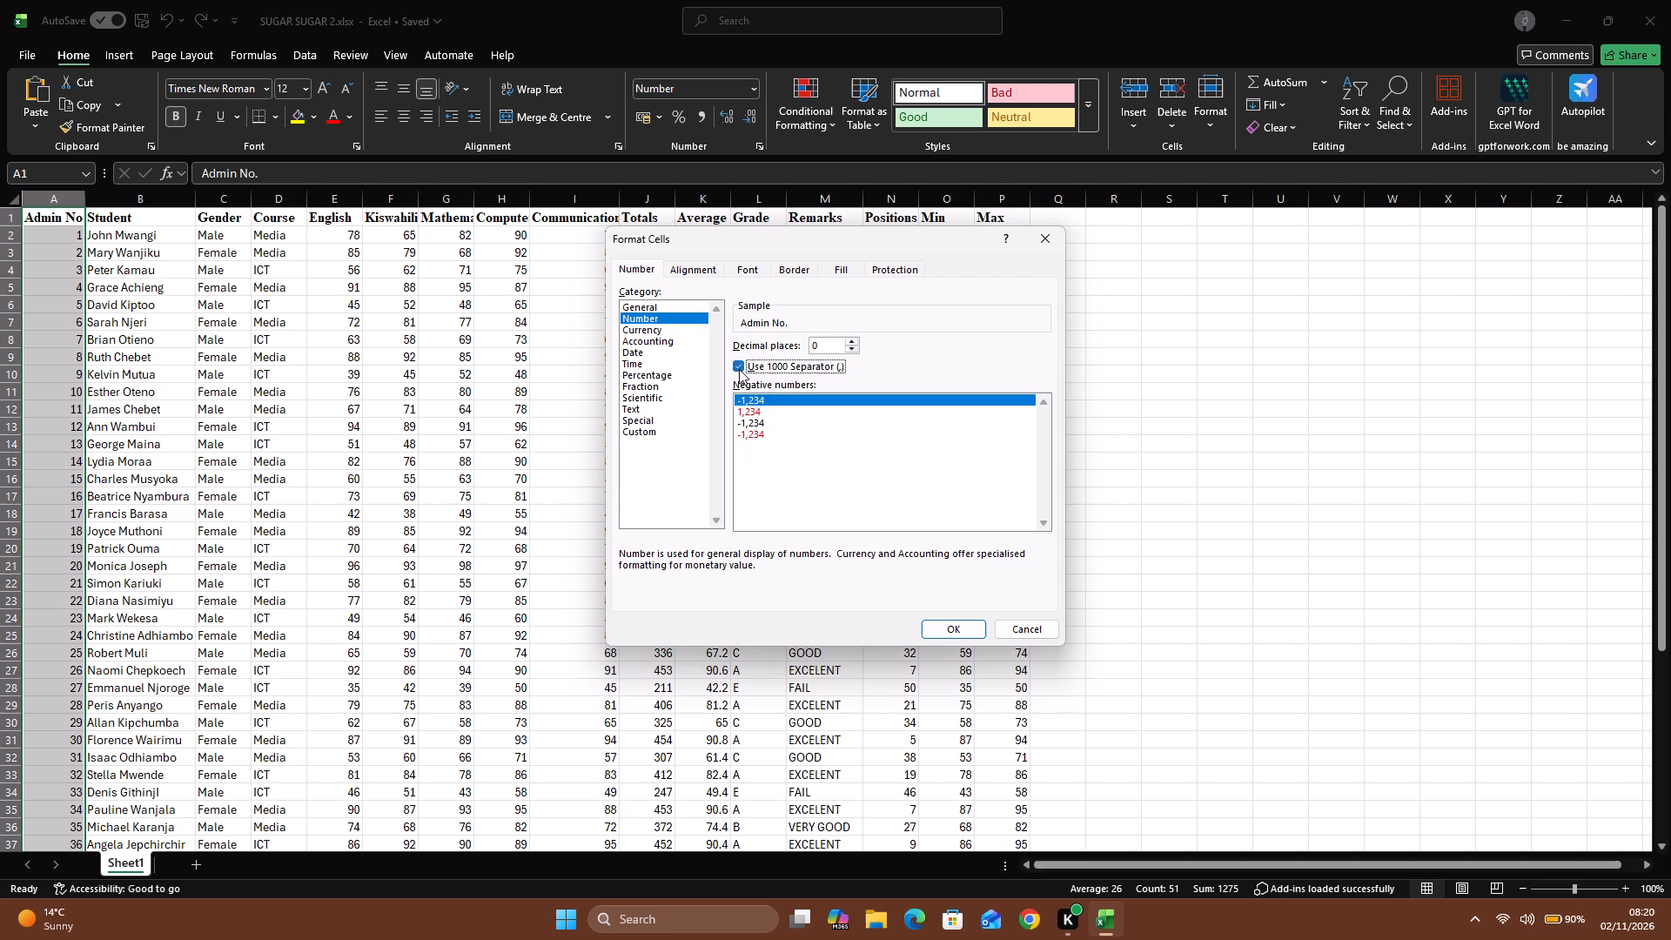
{"action": "left_click", "coordinate": [739, 369]}
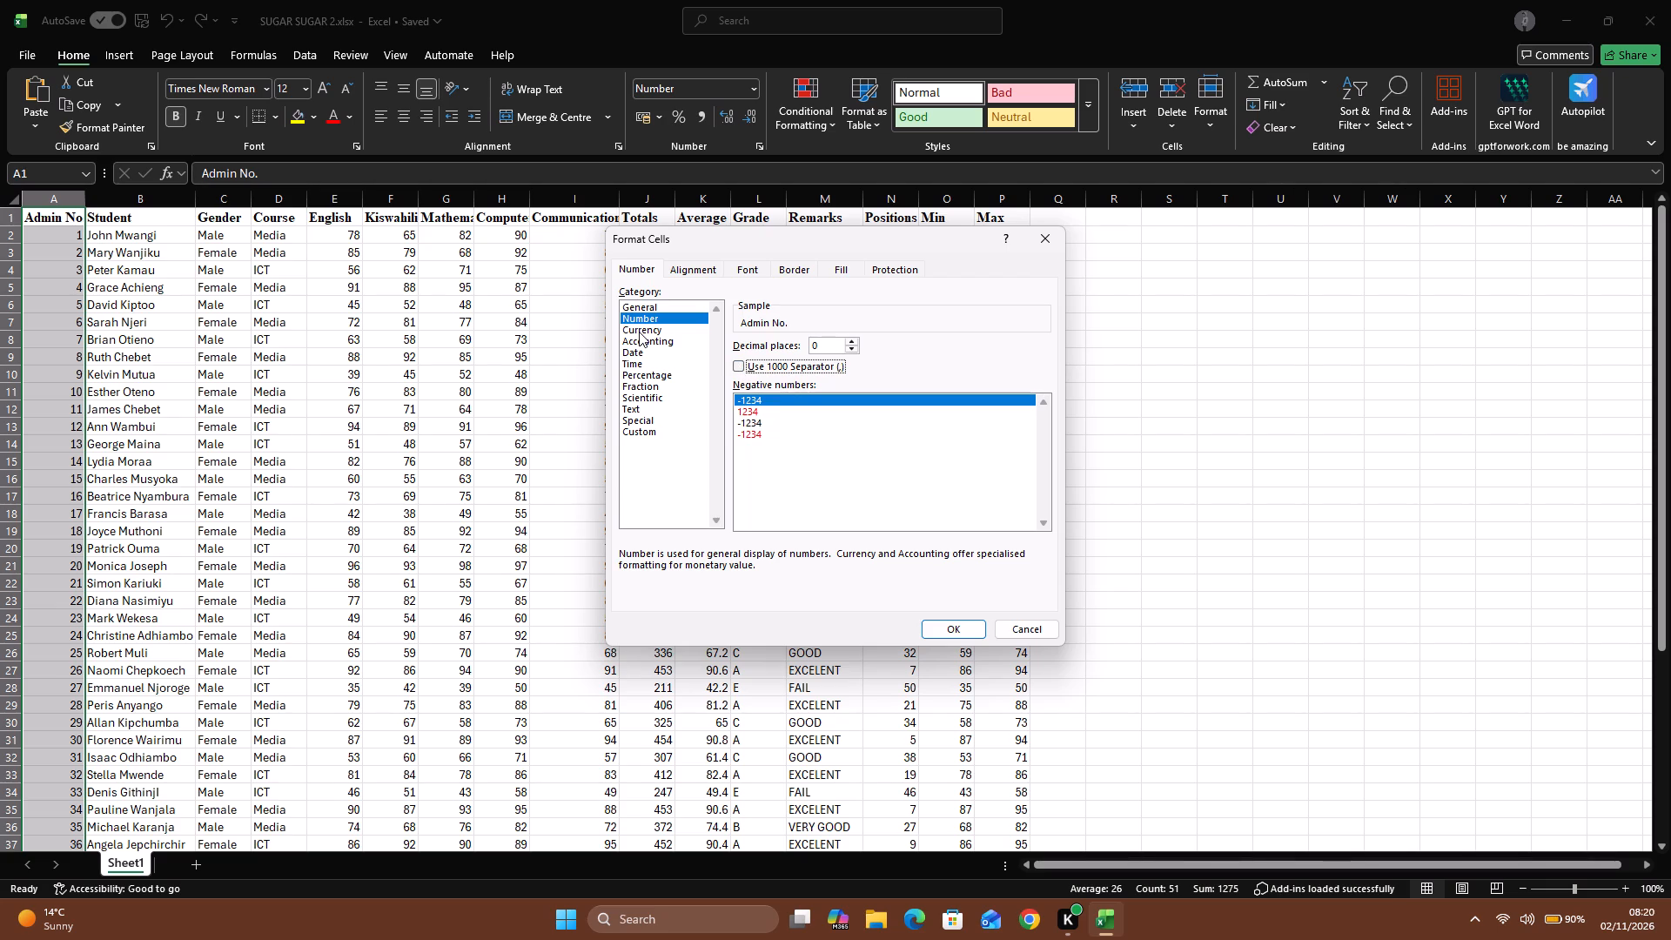
{"action": "left_click", "coordinate": [639, 331]}
{"action": "left_click", "coordinate": [644, 338]}
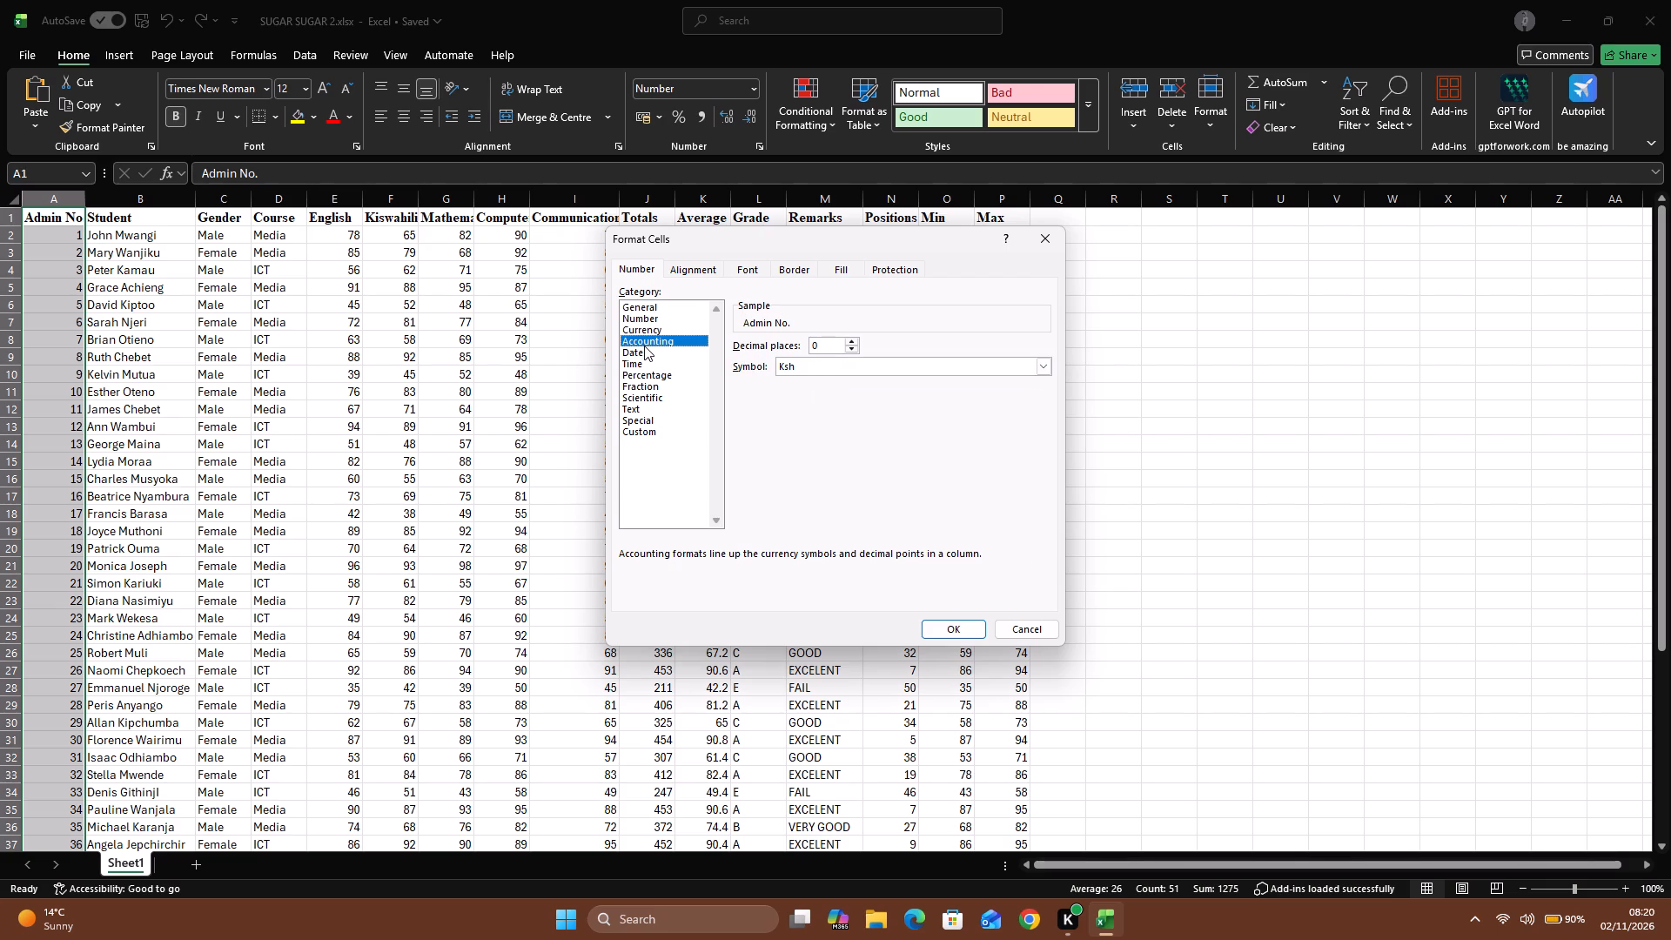
{"action": "left_click", "coordinate": [668, 352]}
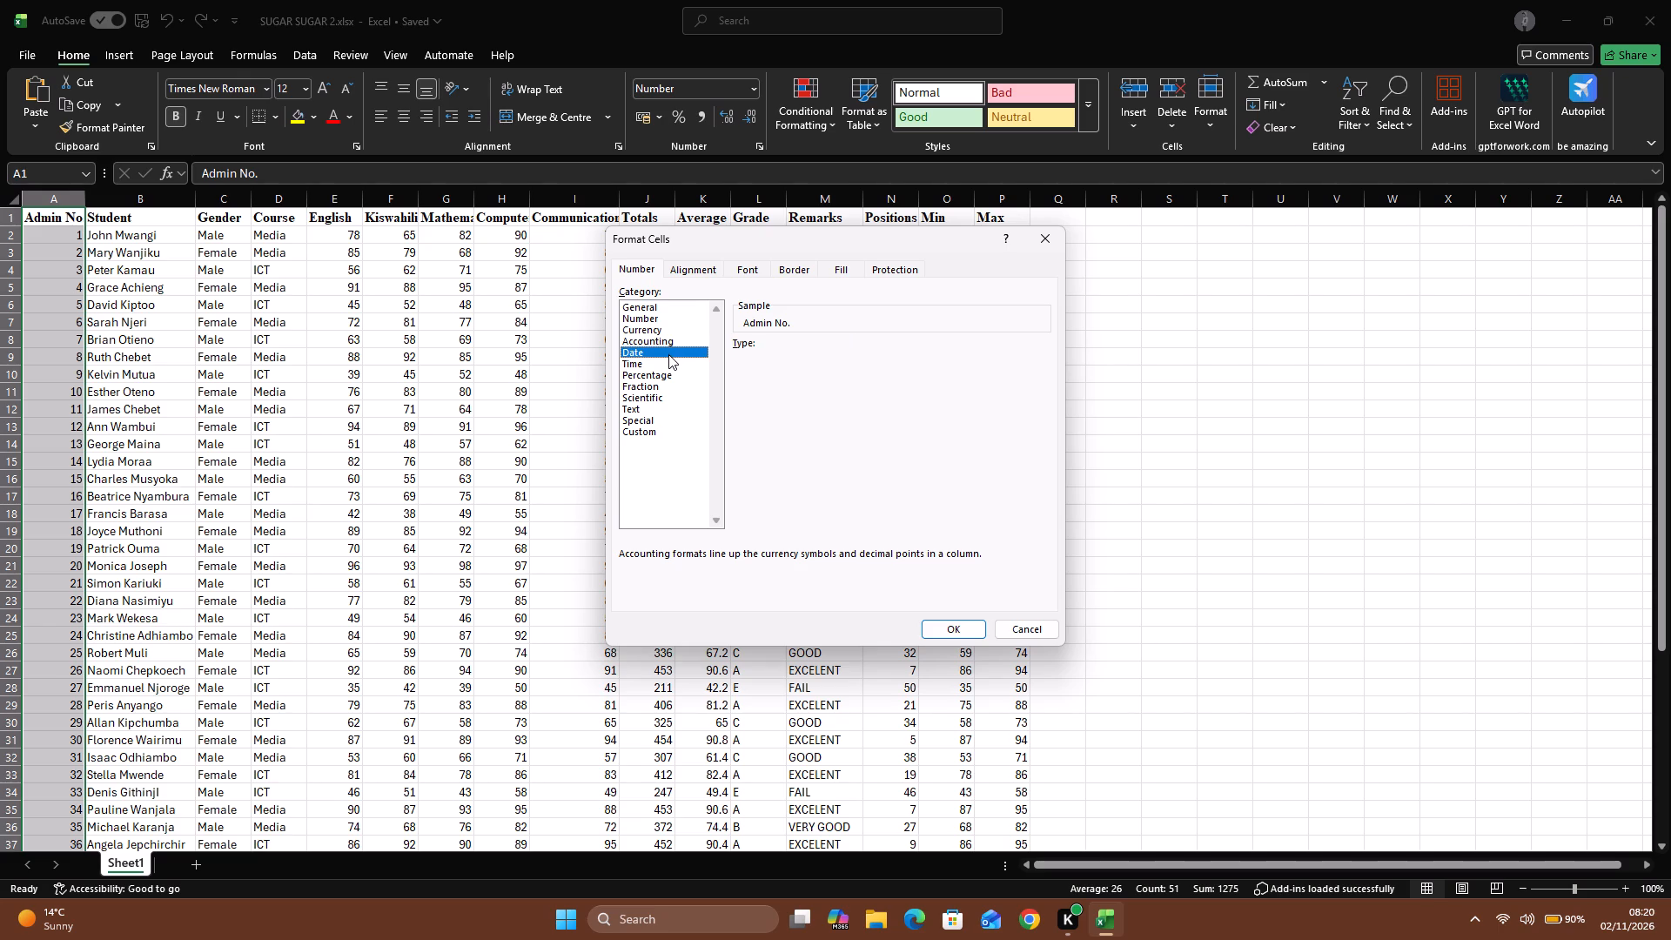
{"action": "left_click", "coordinate": [666, 372]}
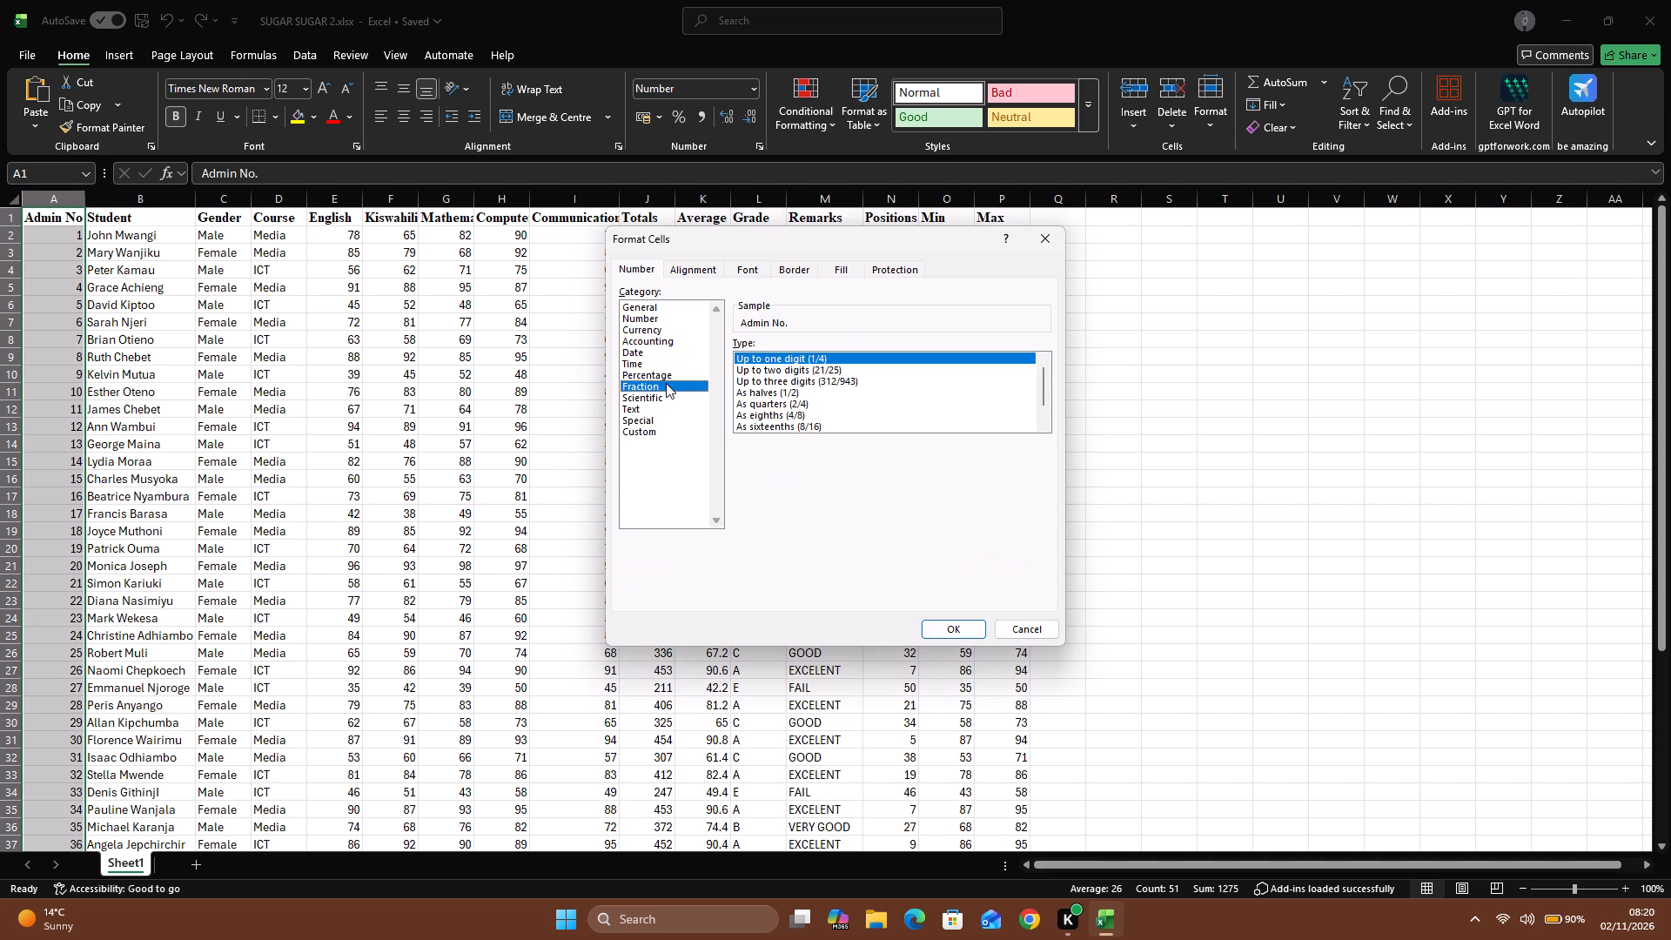
{"action": "left_click", "coordinate": [666, 395]}
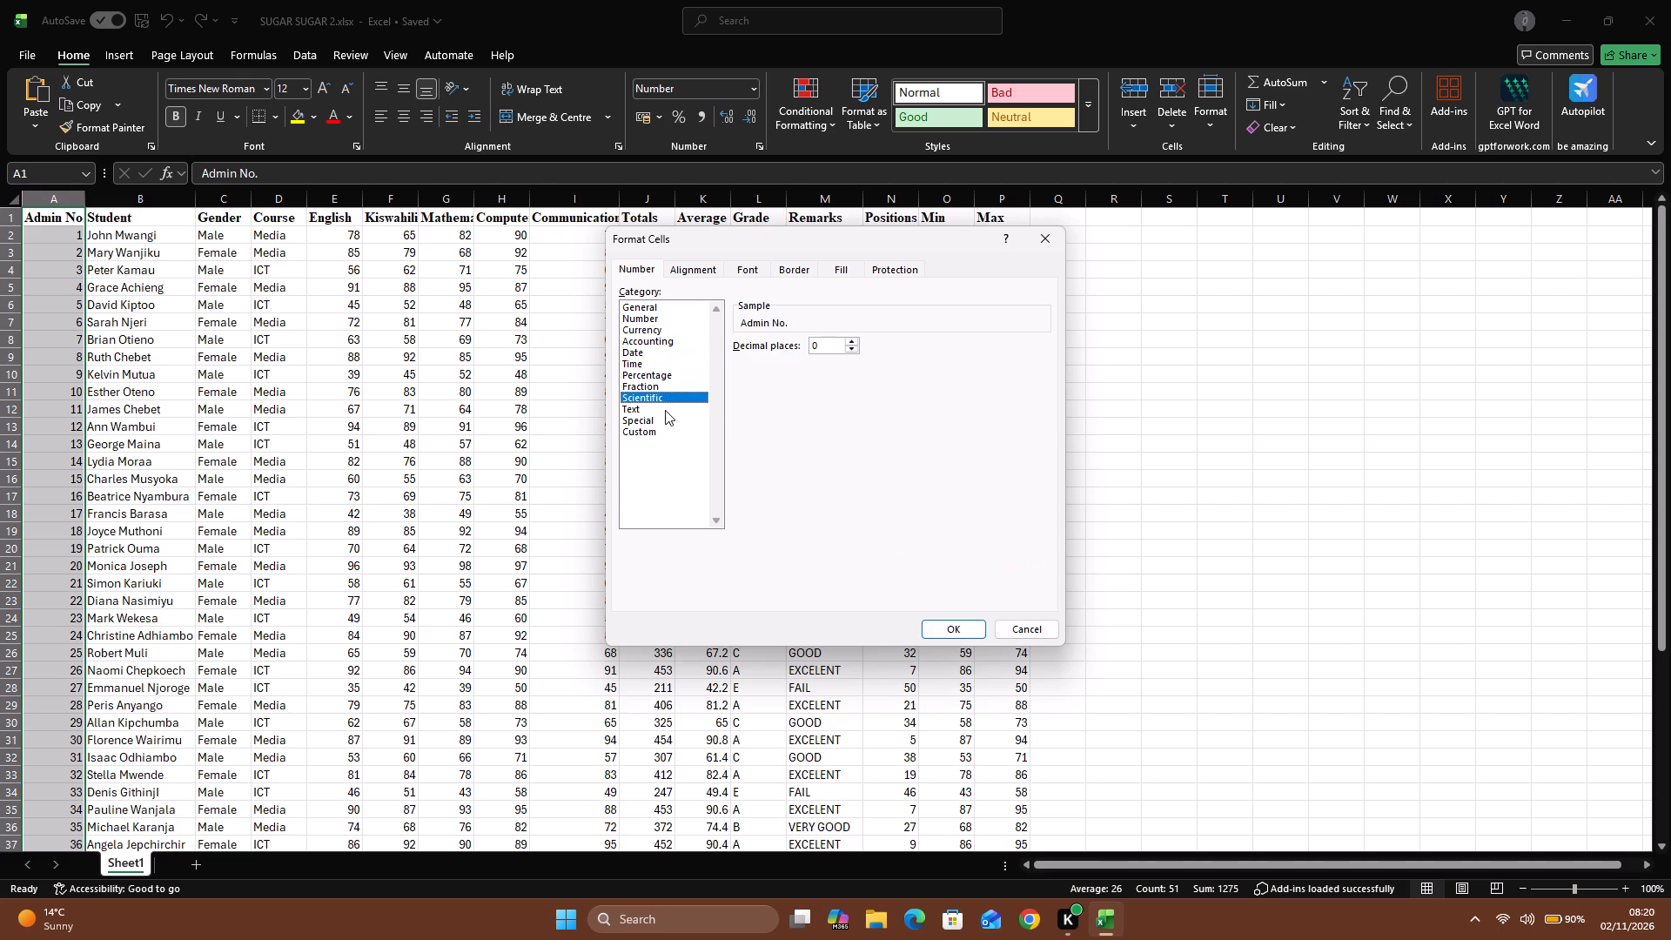
{"action": "left_click", "coordinate": [665, 410]}
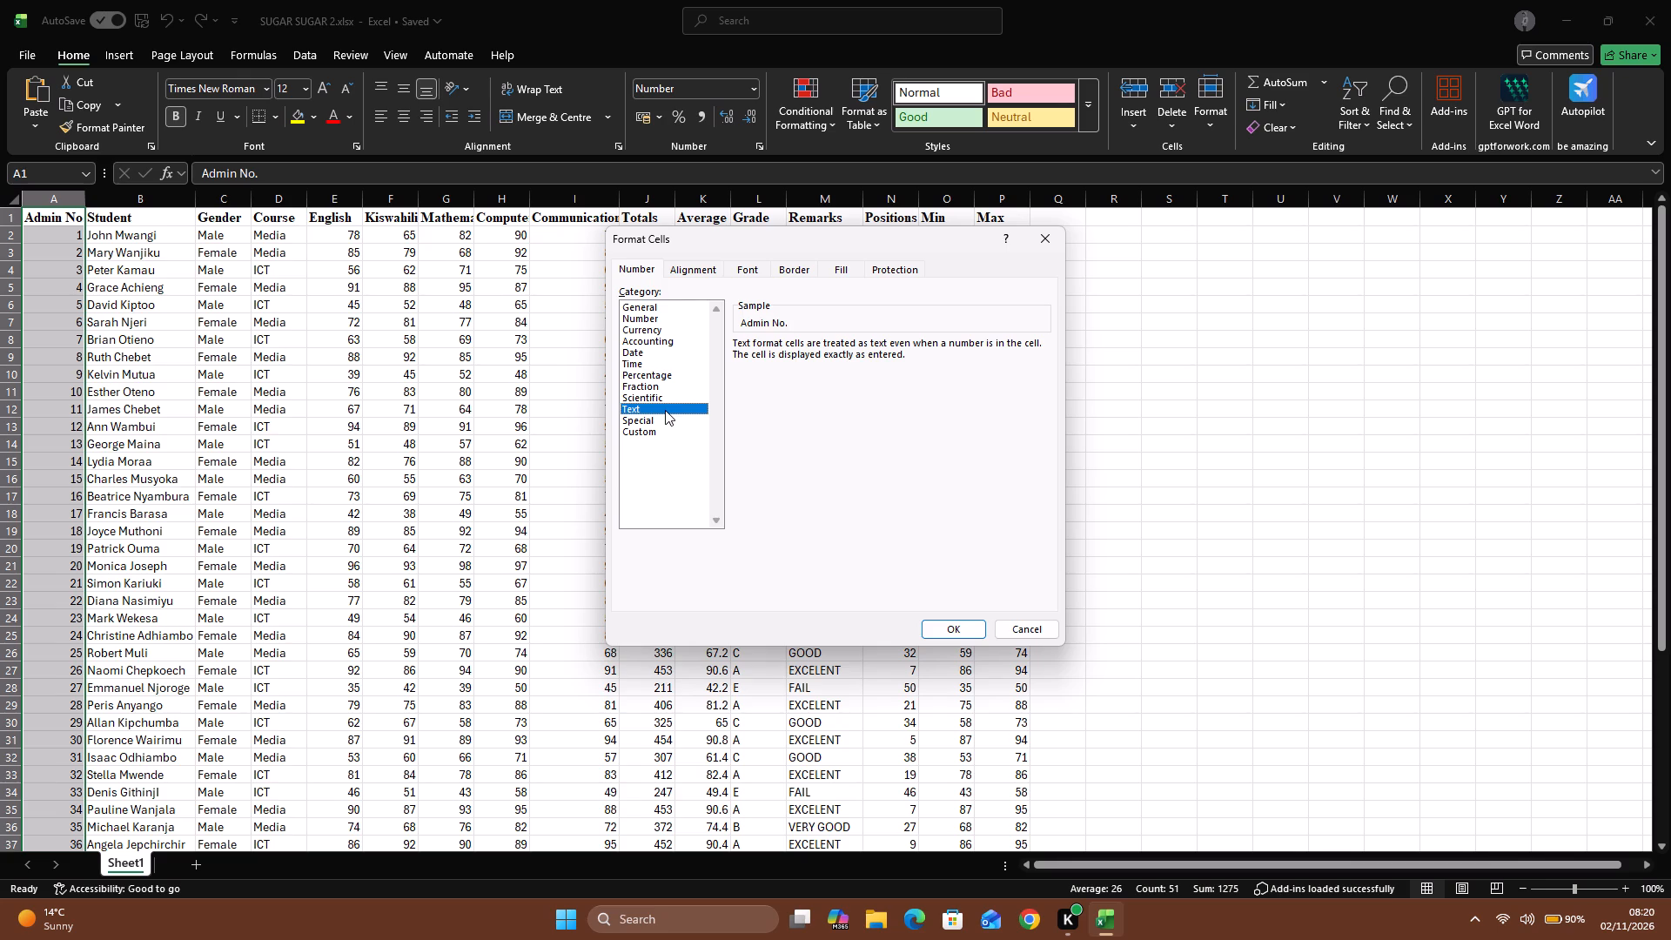
{"action": "left_click", "coordinate": [665, 413]}
{"action": "left_click", "coordinate": [665, 420]}
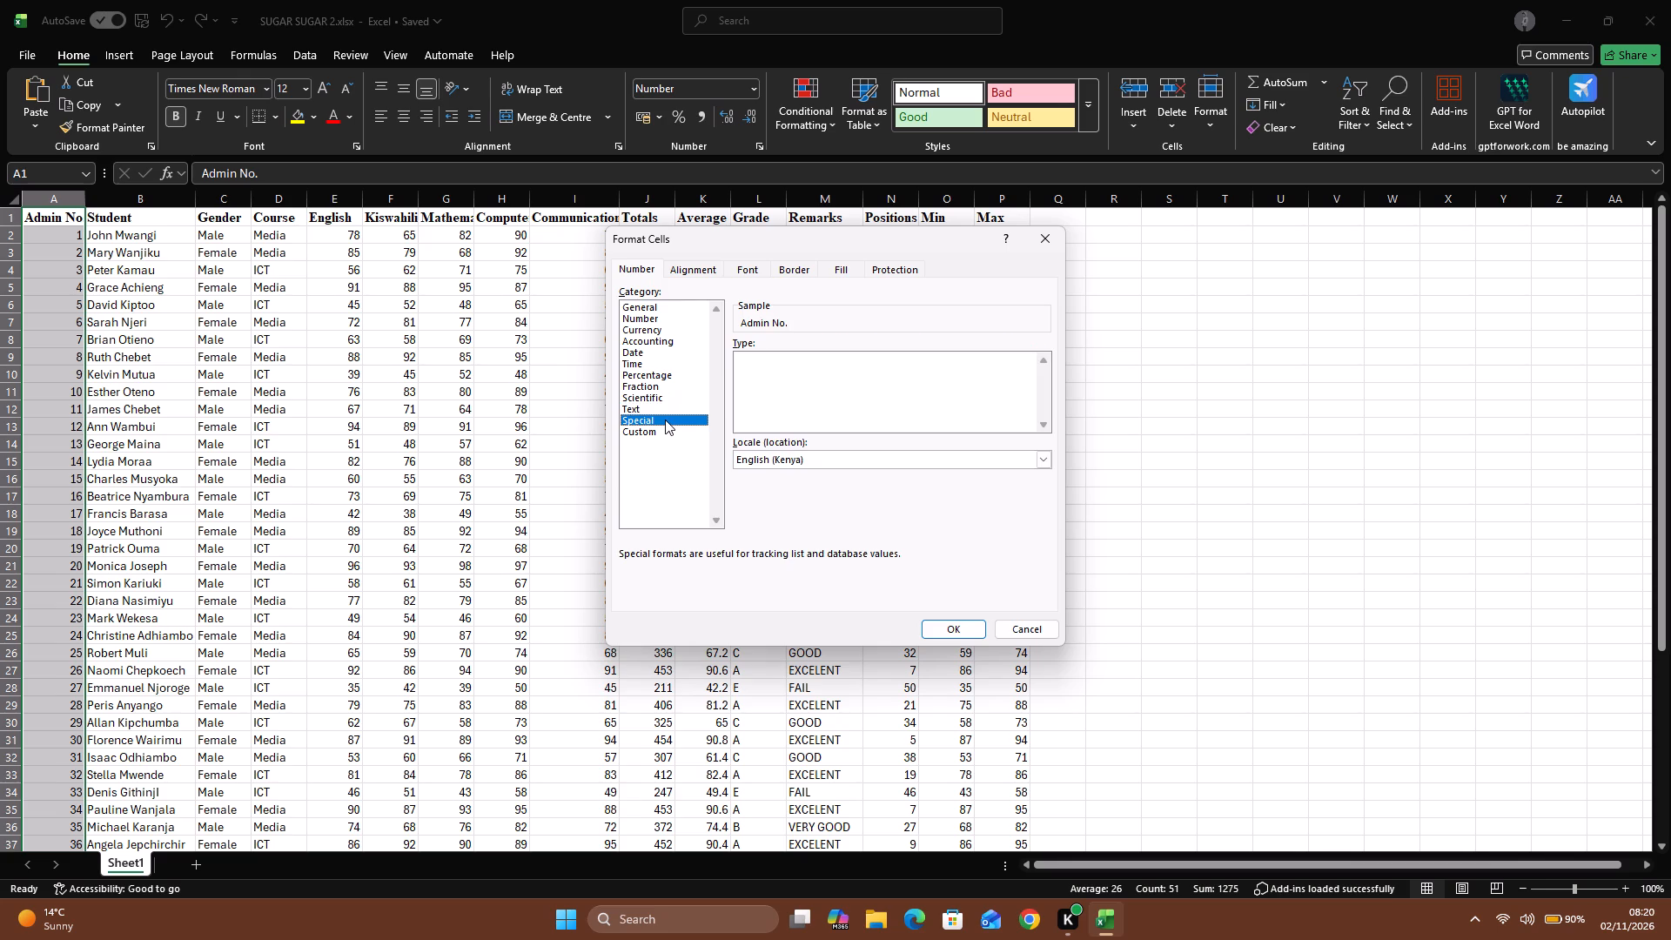
{"action": "left_click", "coordinate": [663, 432]}
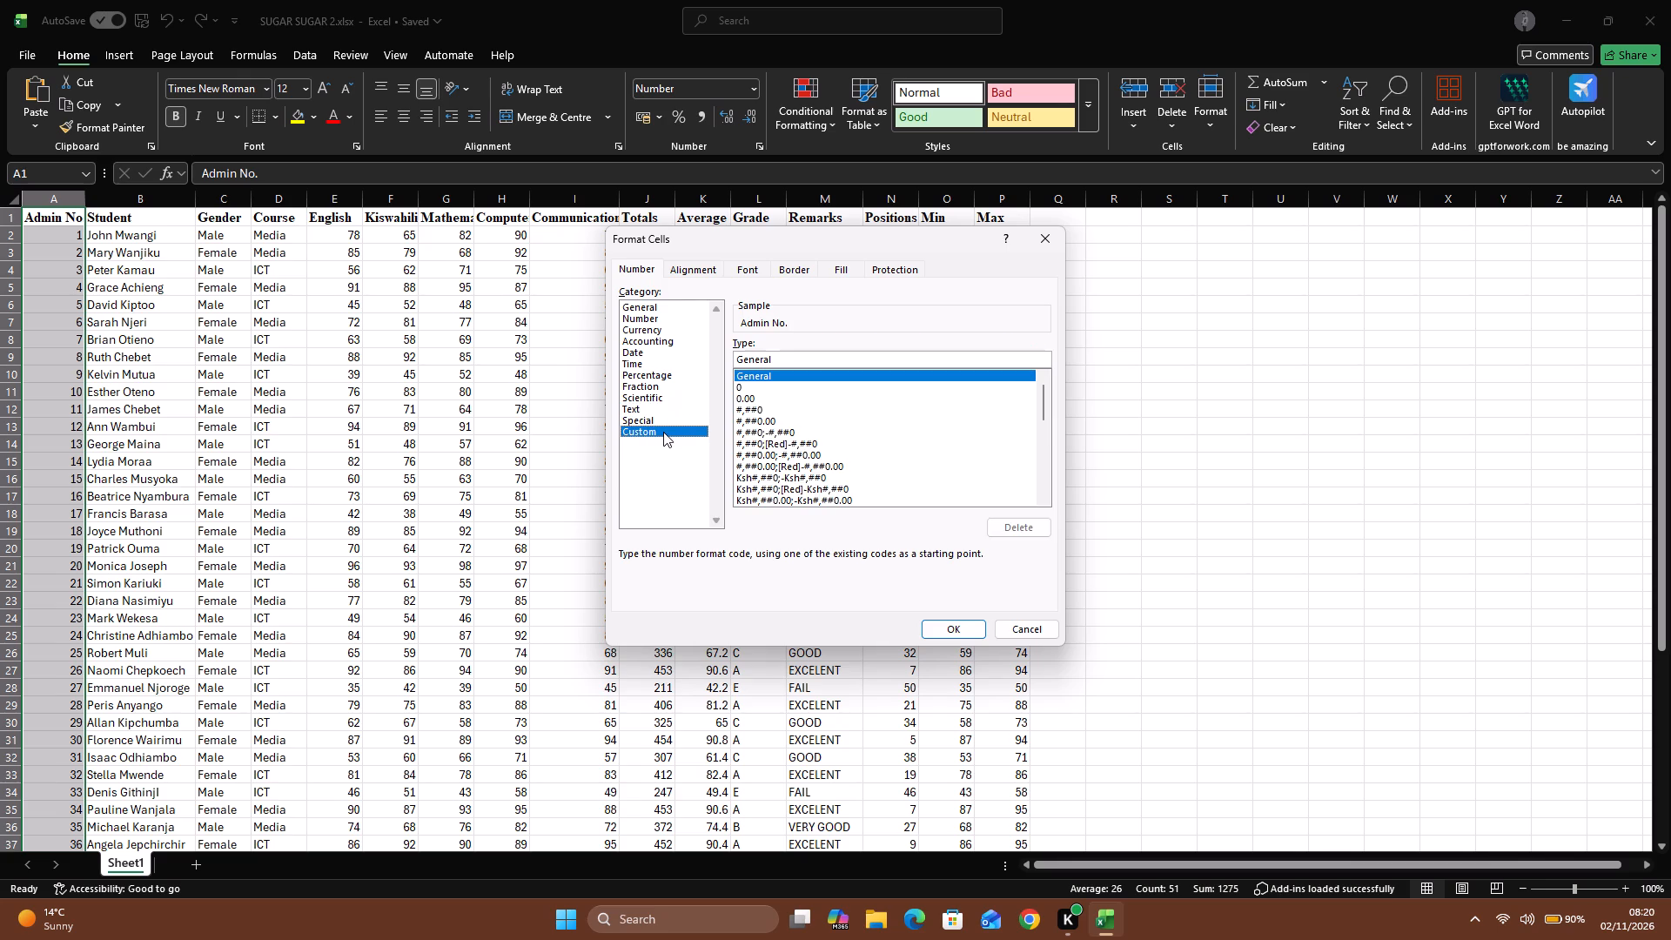
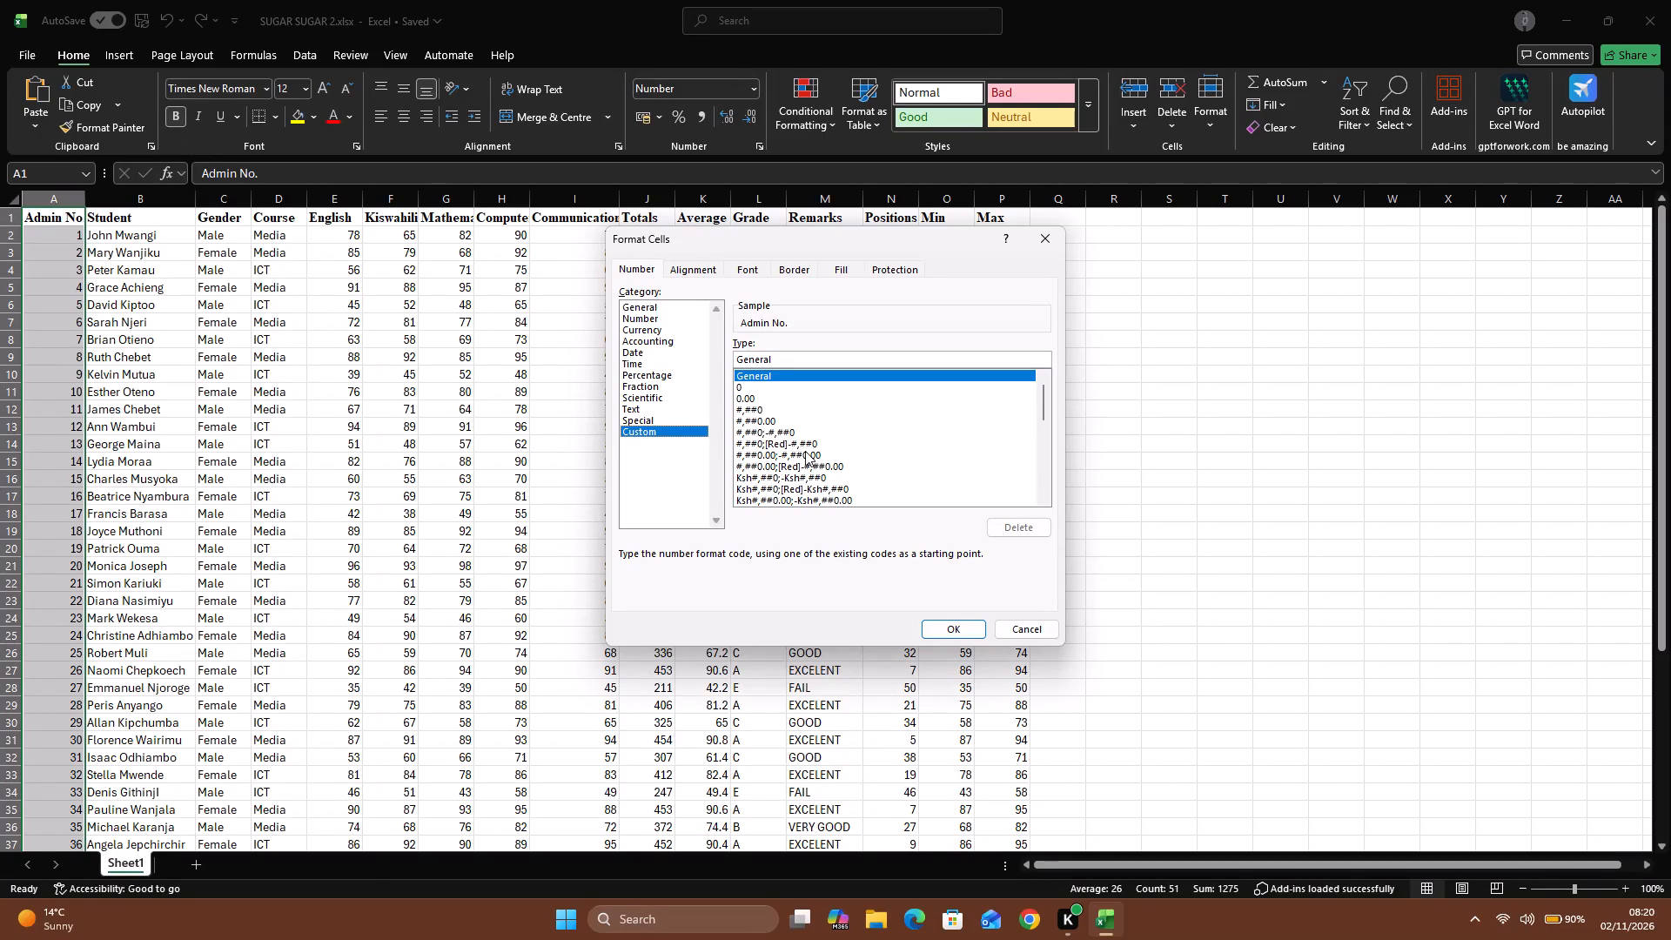
Apply the custom number format #,##0 to the Admin No. column.
{"action": "scroll", "coordinate": [882, 438], "scroll_direction": "down", "scroll_amount": 3}
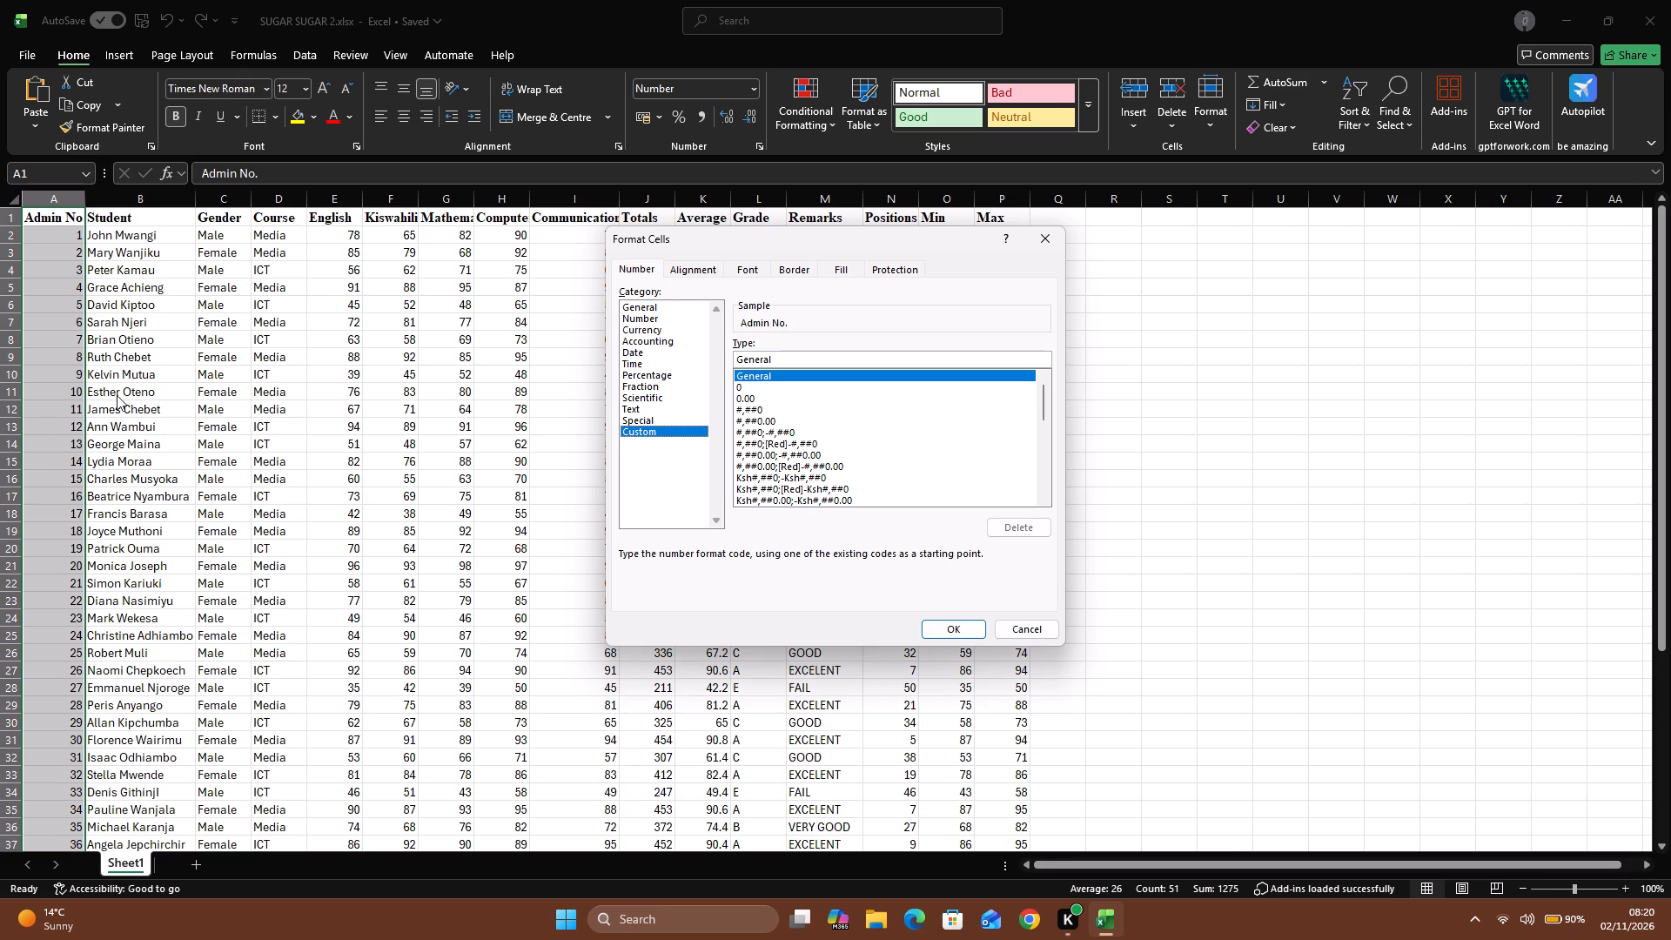
{"action": "left_click", "coordinate": [762, 408]}
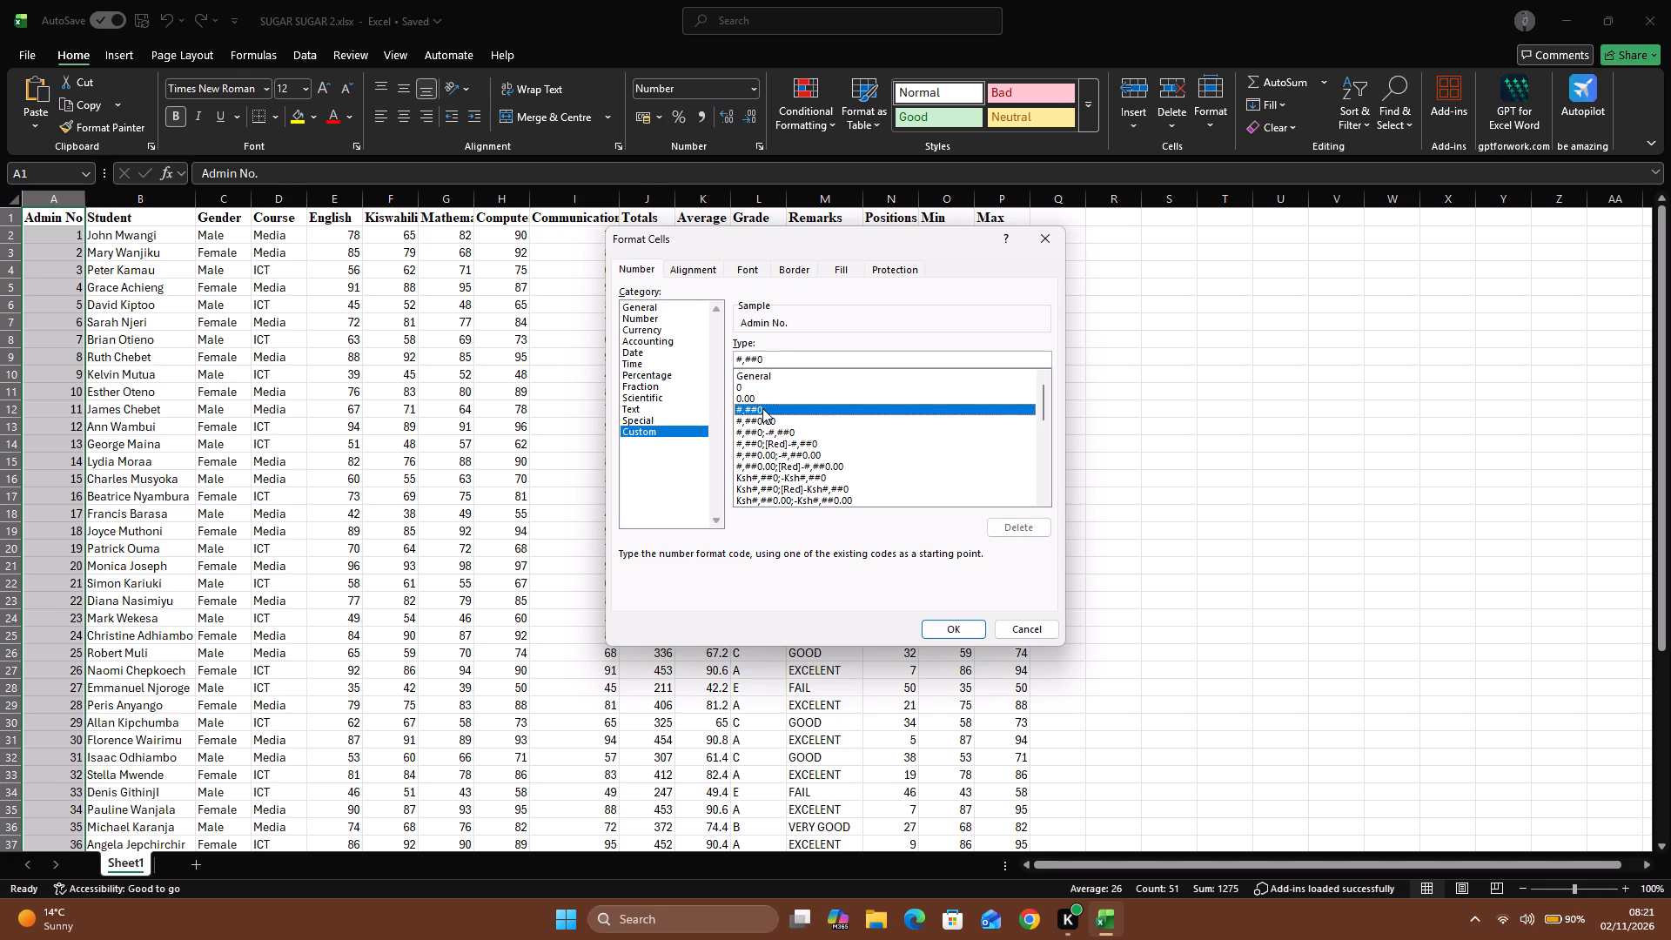
{"action": "left_click", "coordinate": [965, 632]}
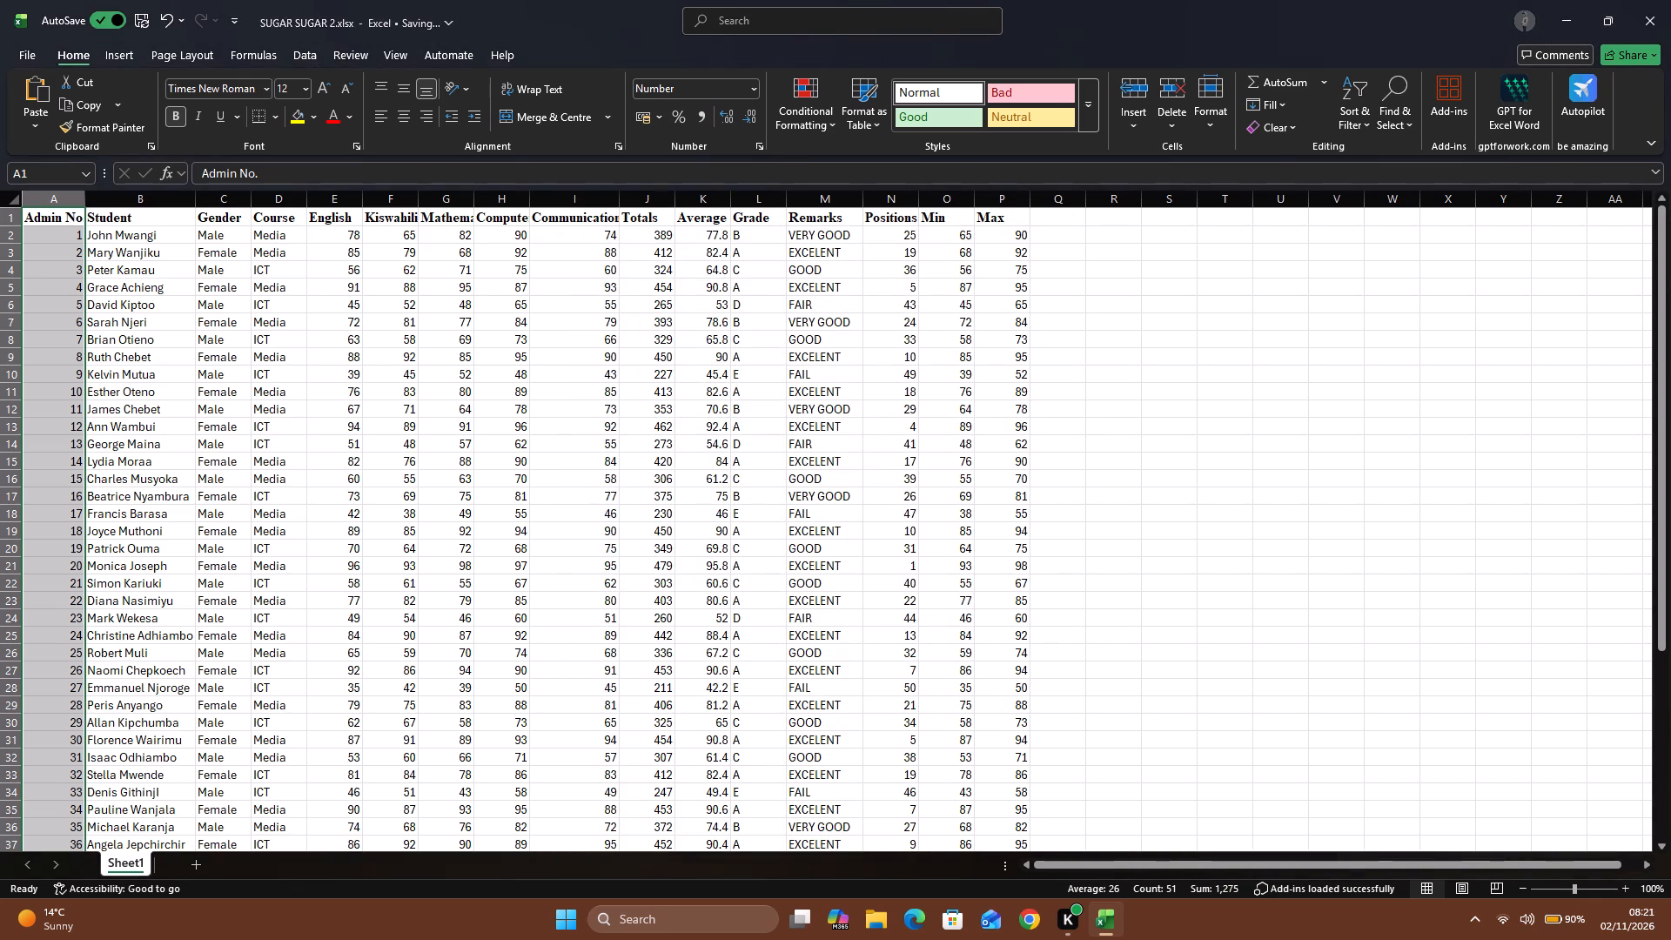
Select the Admin No. column cells from the header in A1 down to A51.
{"action": "left_click", "coordinate": [58, 238]}
{"action": "left_click", "coordinate": [65, 217]}
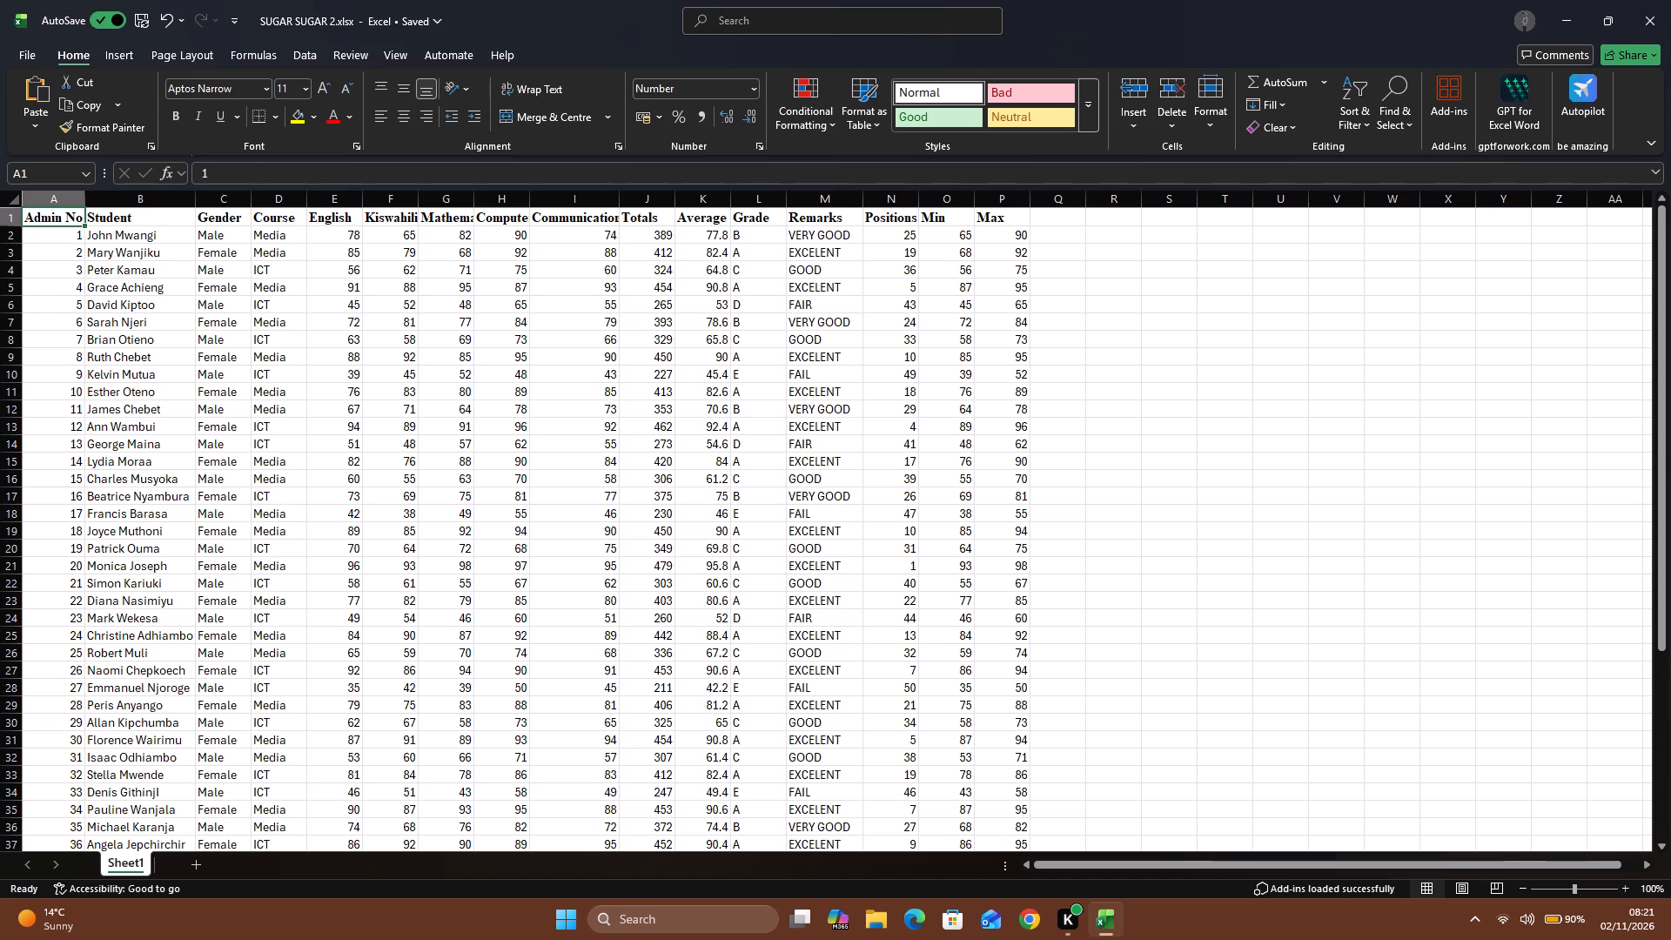
{"action": "left_click_drag", "start_coordinate": [67, 217], "coordinate": [79, 290]}
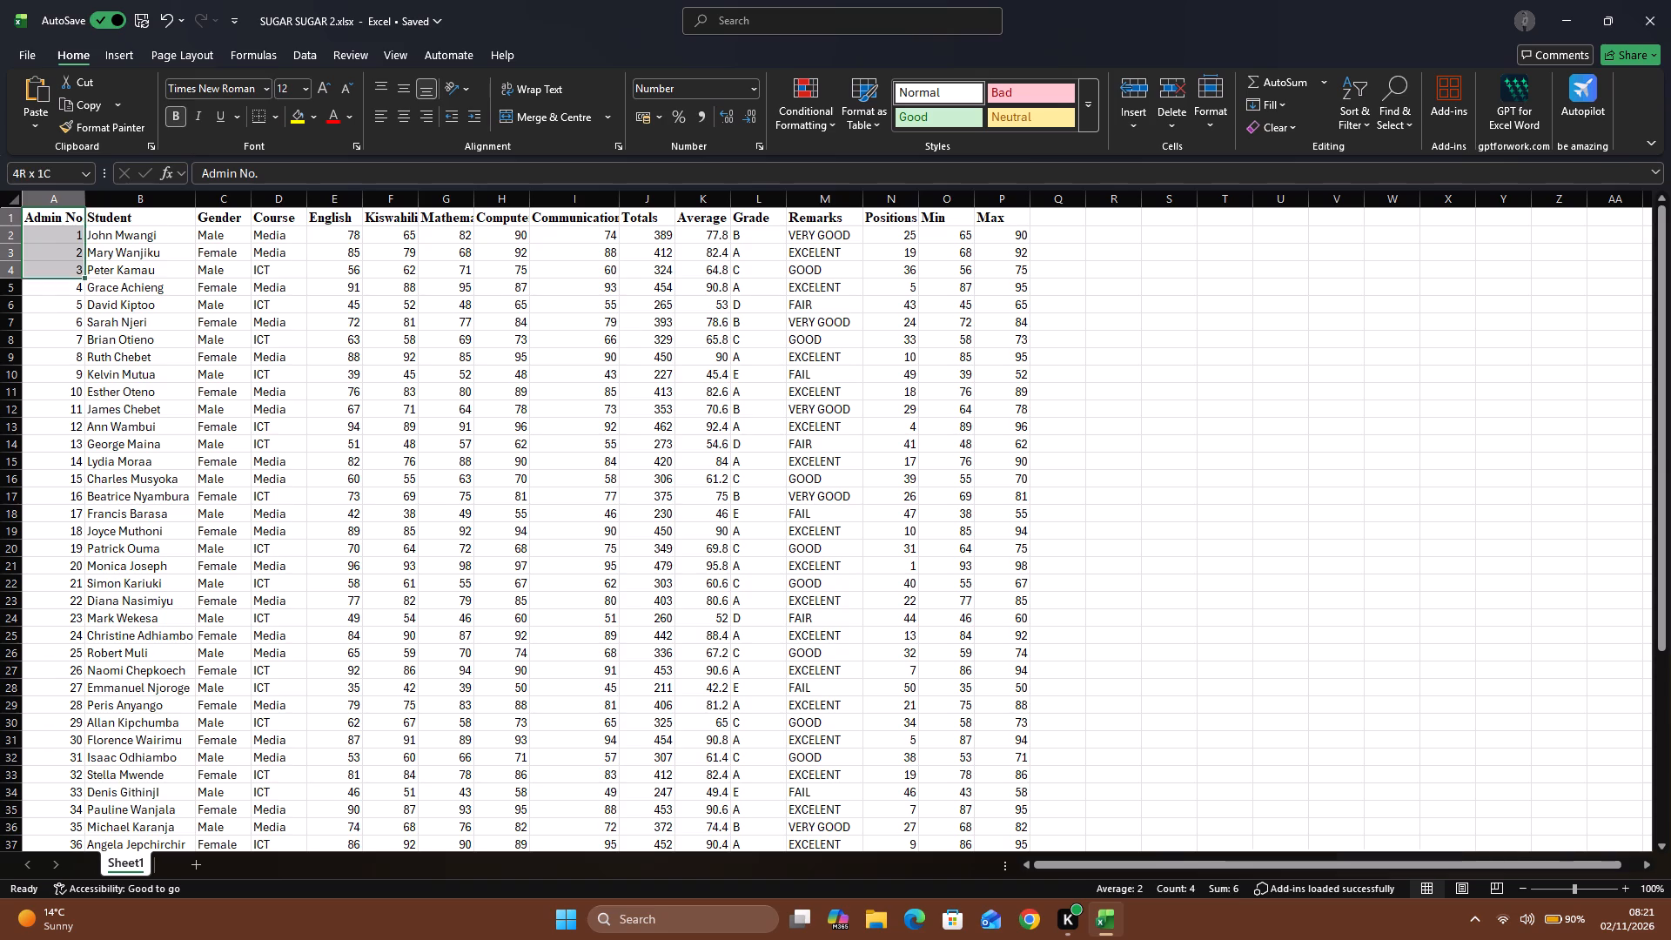
{"action": "left_click_drag", "start_coordinate": [79, 290], "coordinate": [27, 856]}
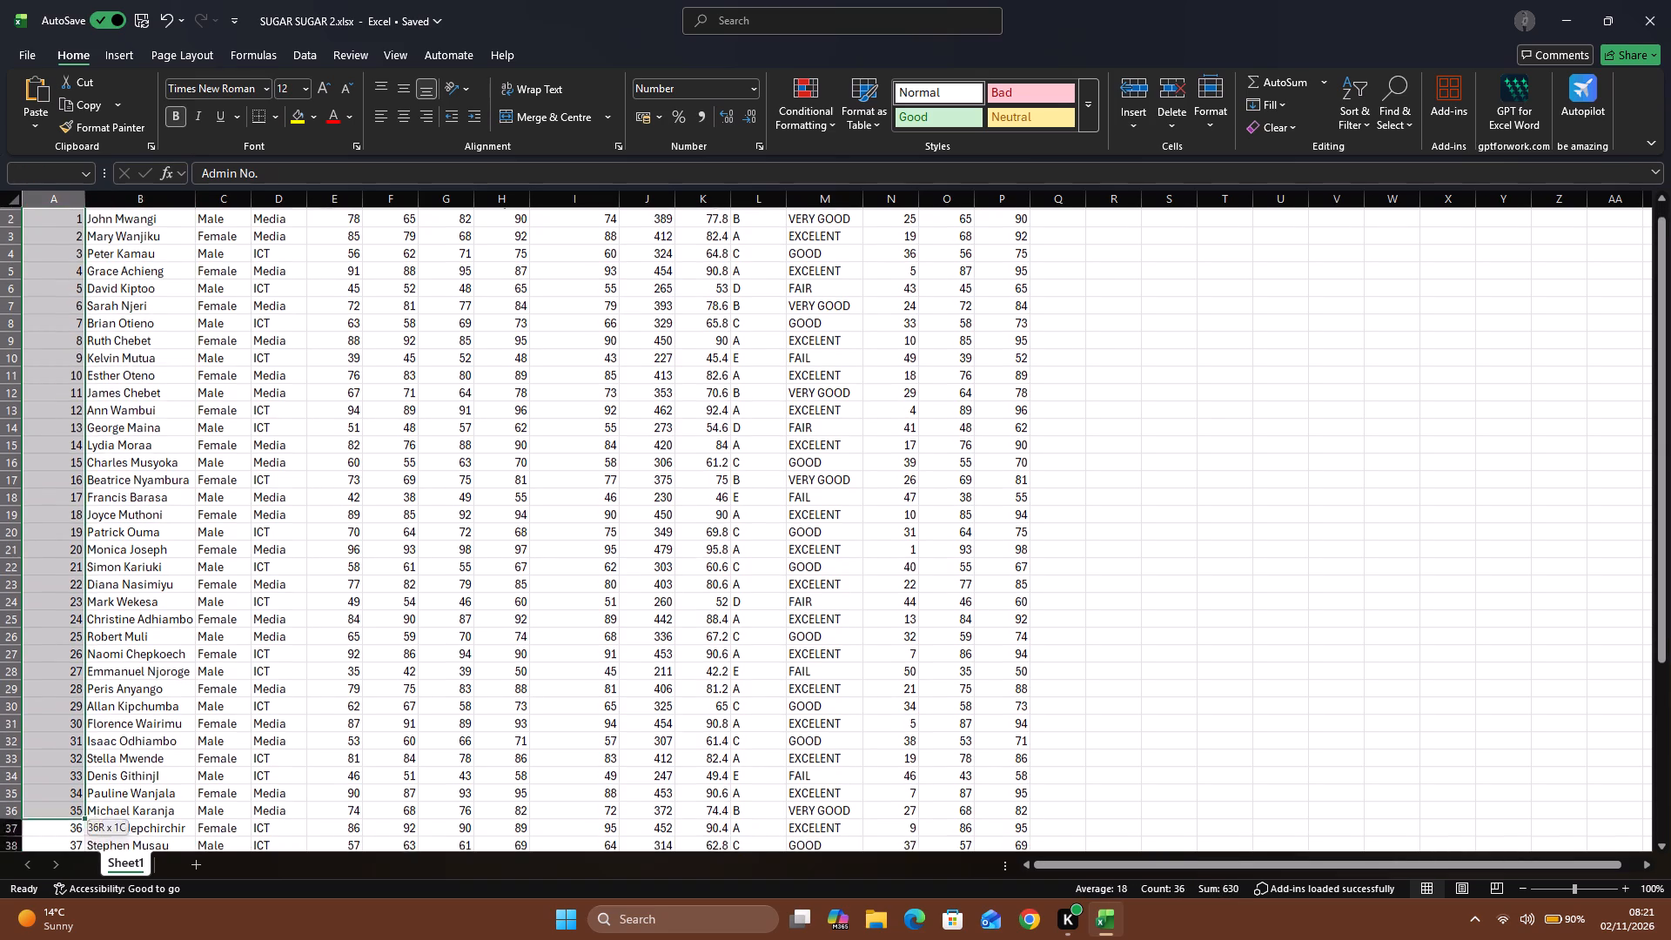
{"action": "left_click_drag", "start_coordinate": [27, 856], "coordinate": [27, 855]}
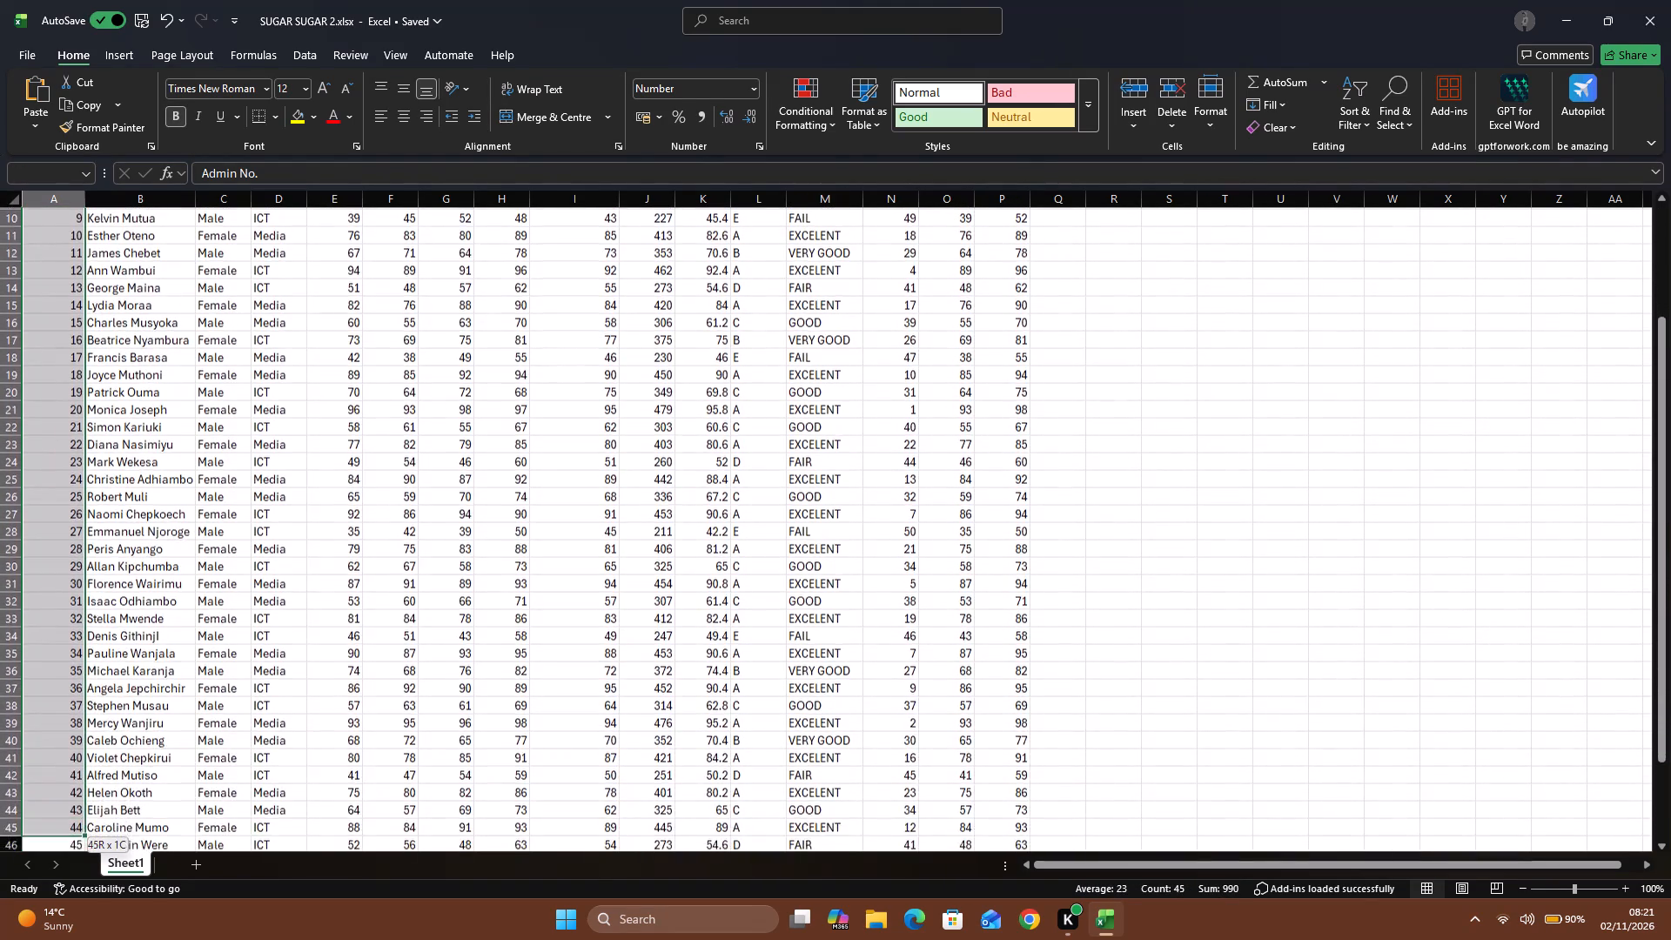
{"action": "left_click_drag", "start_coordinate": [27, 855], "coordinate": [31, 868]}
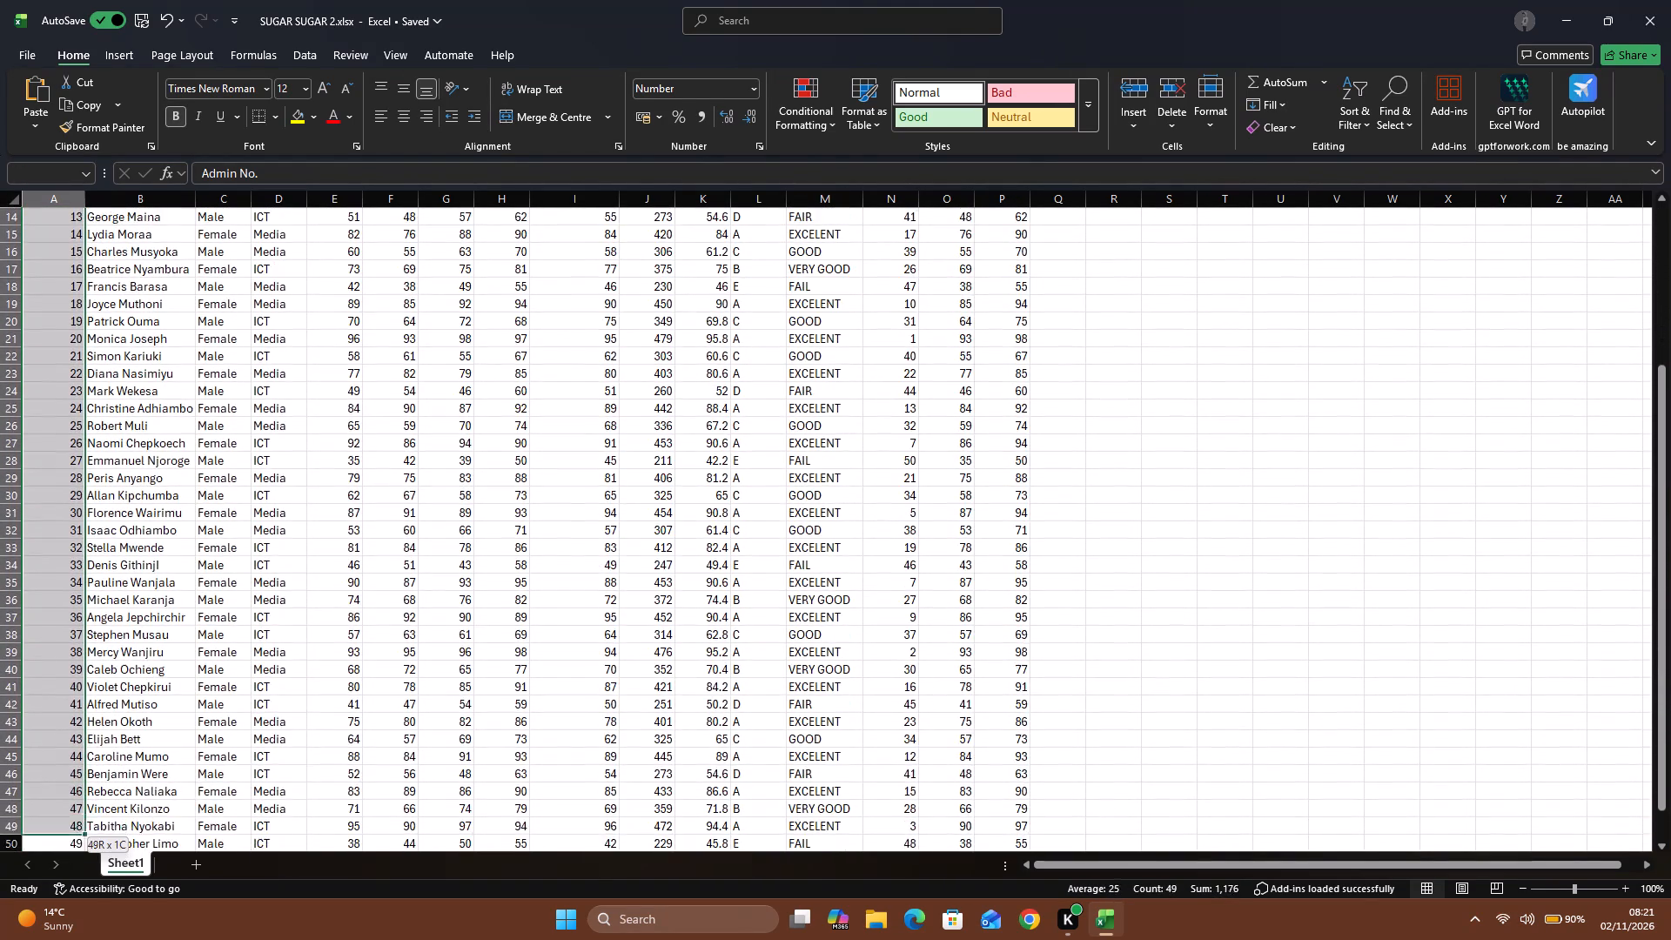
{"action": "left_click_drag", "start_coordinate": [31, 868], "coordinate": [37, 799]}
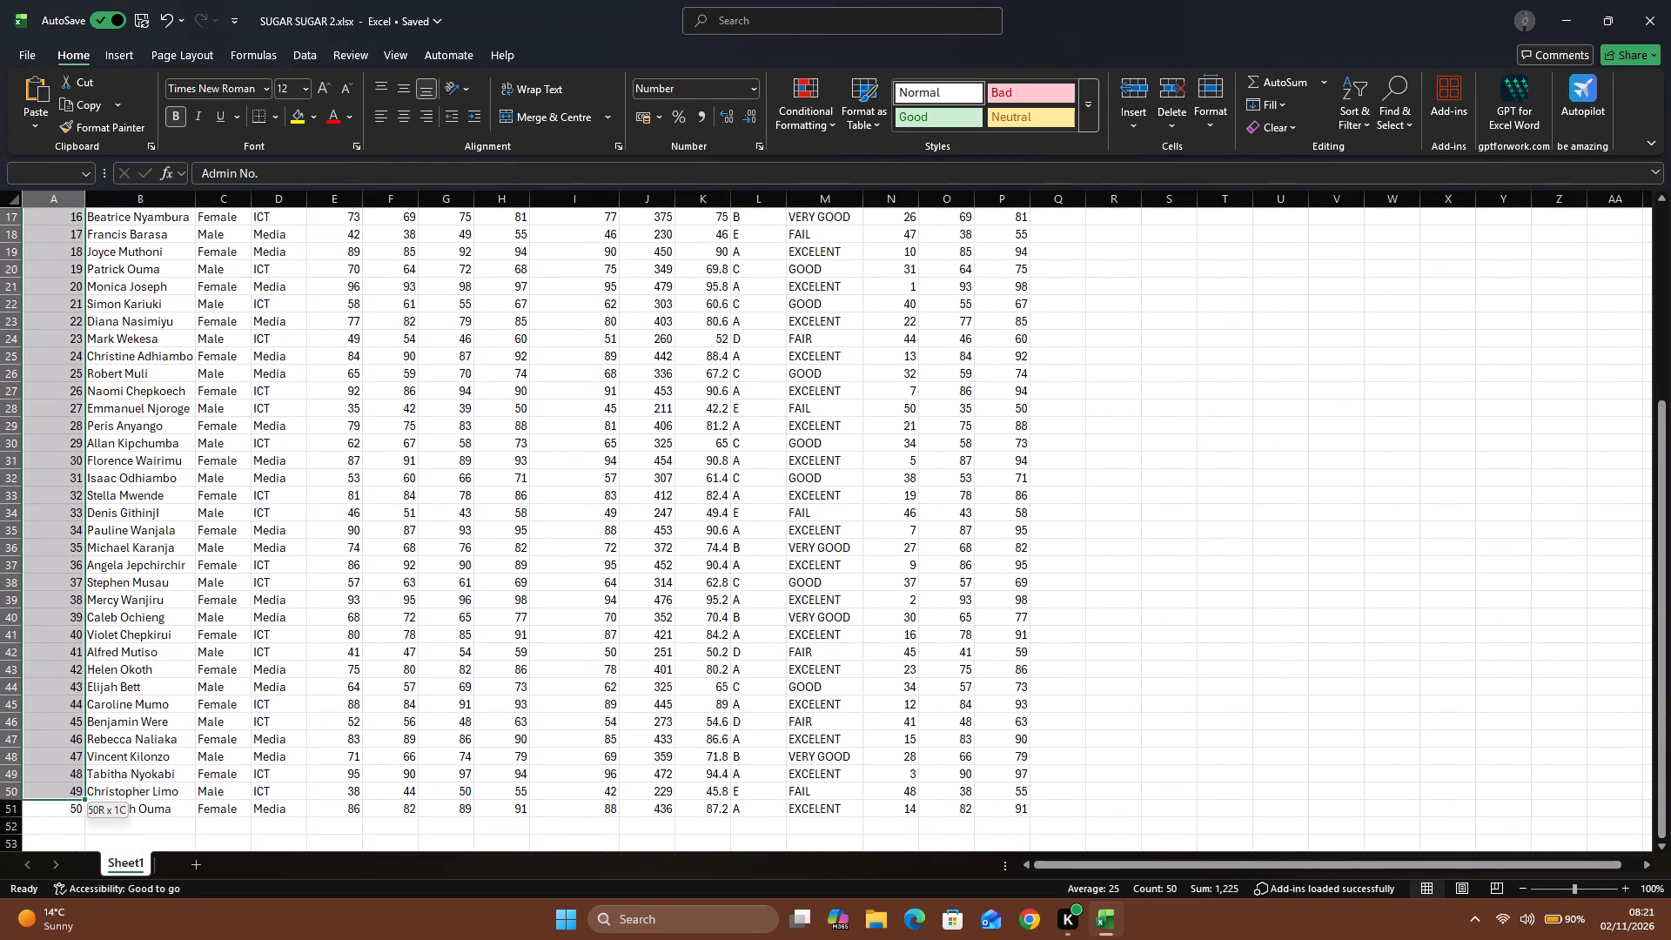
{"action": "left_click_drag", "start_coordinate": [37, 799], "coordinate": [40, 812]}
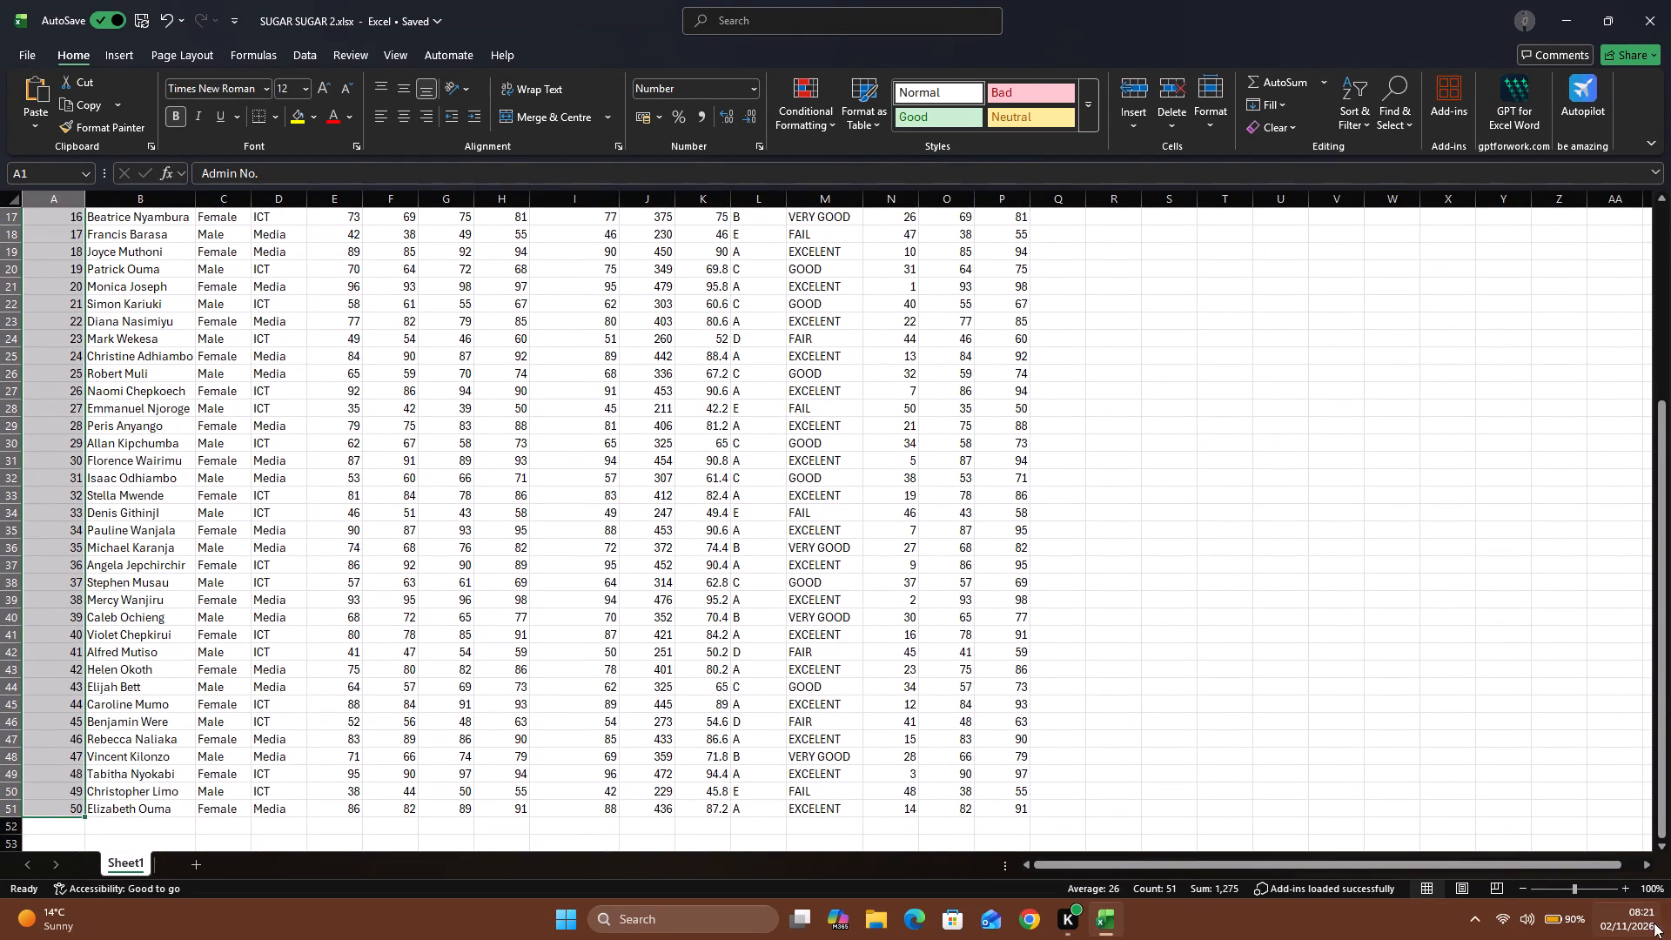
Turn on the computer's mobile hotspot in the Windows quick settings and return to the worksheet.
{"action": "left_click", "coordinate": [1508, 923]}
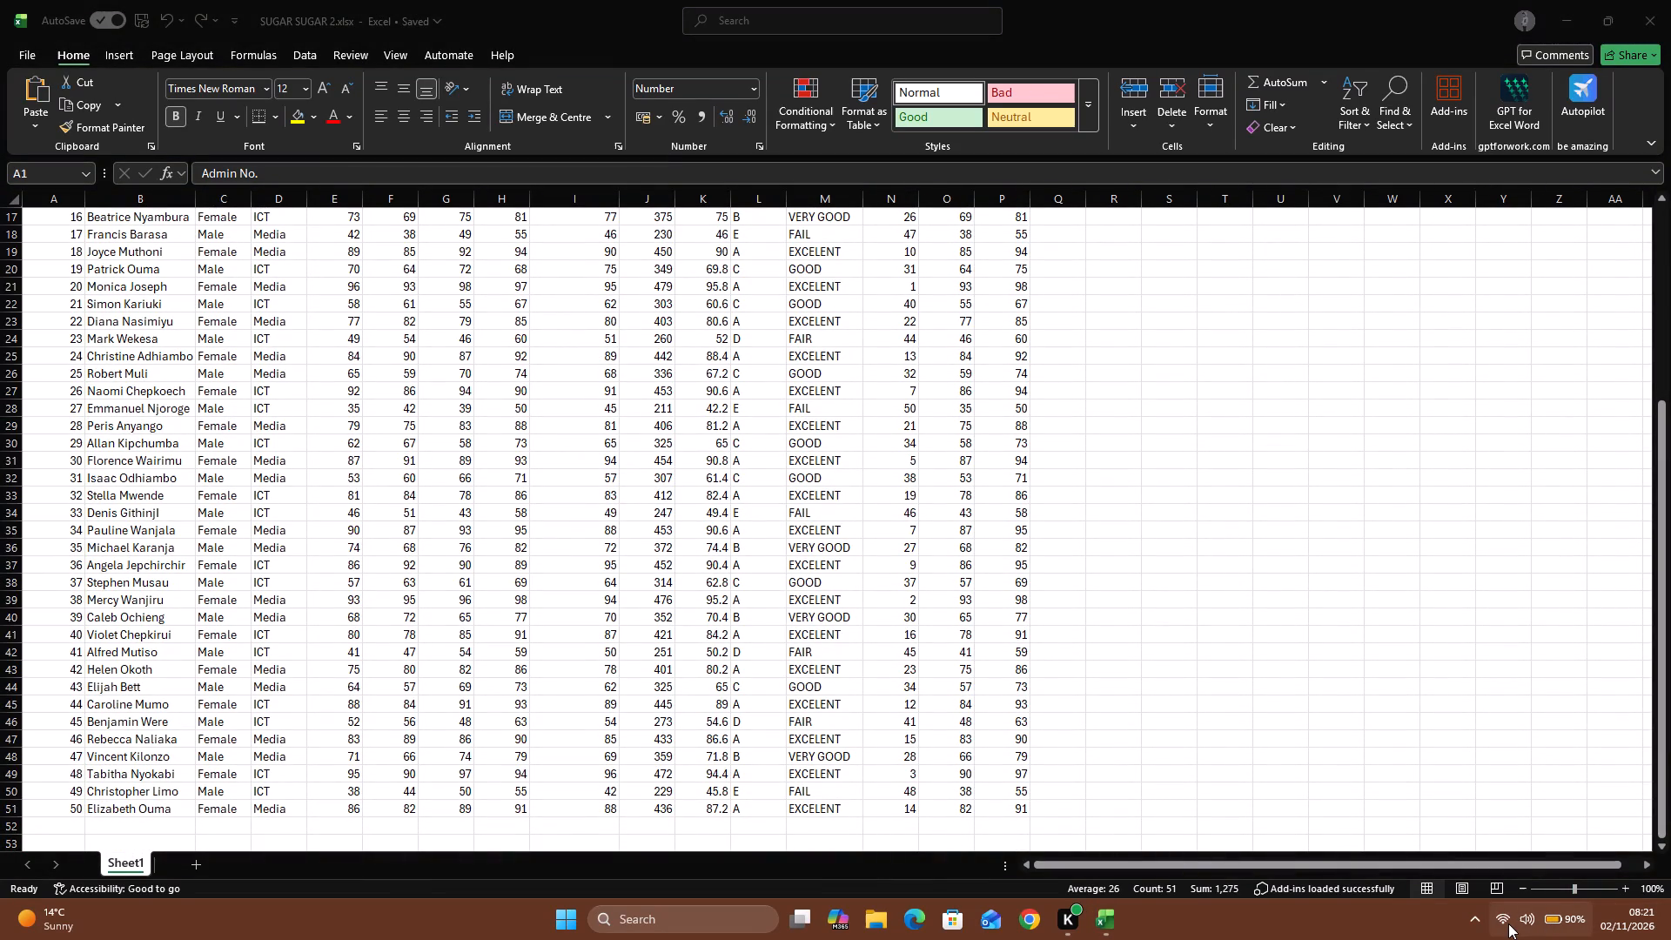
{"action": "left_click", "coordinate": [1414, 678]}
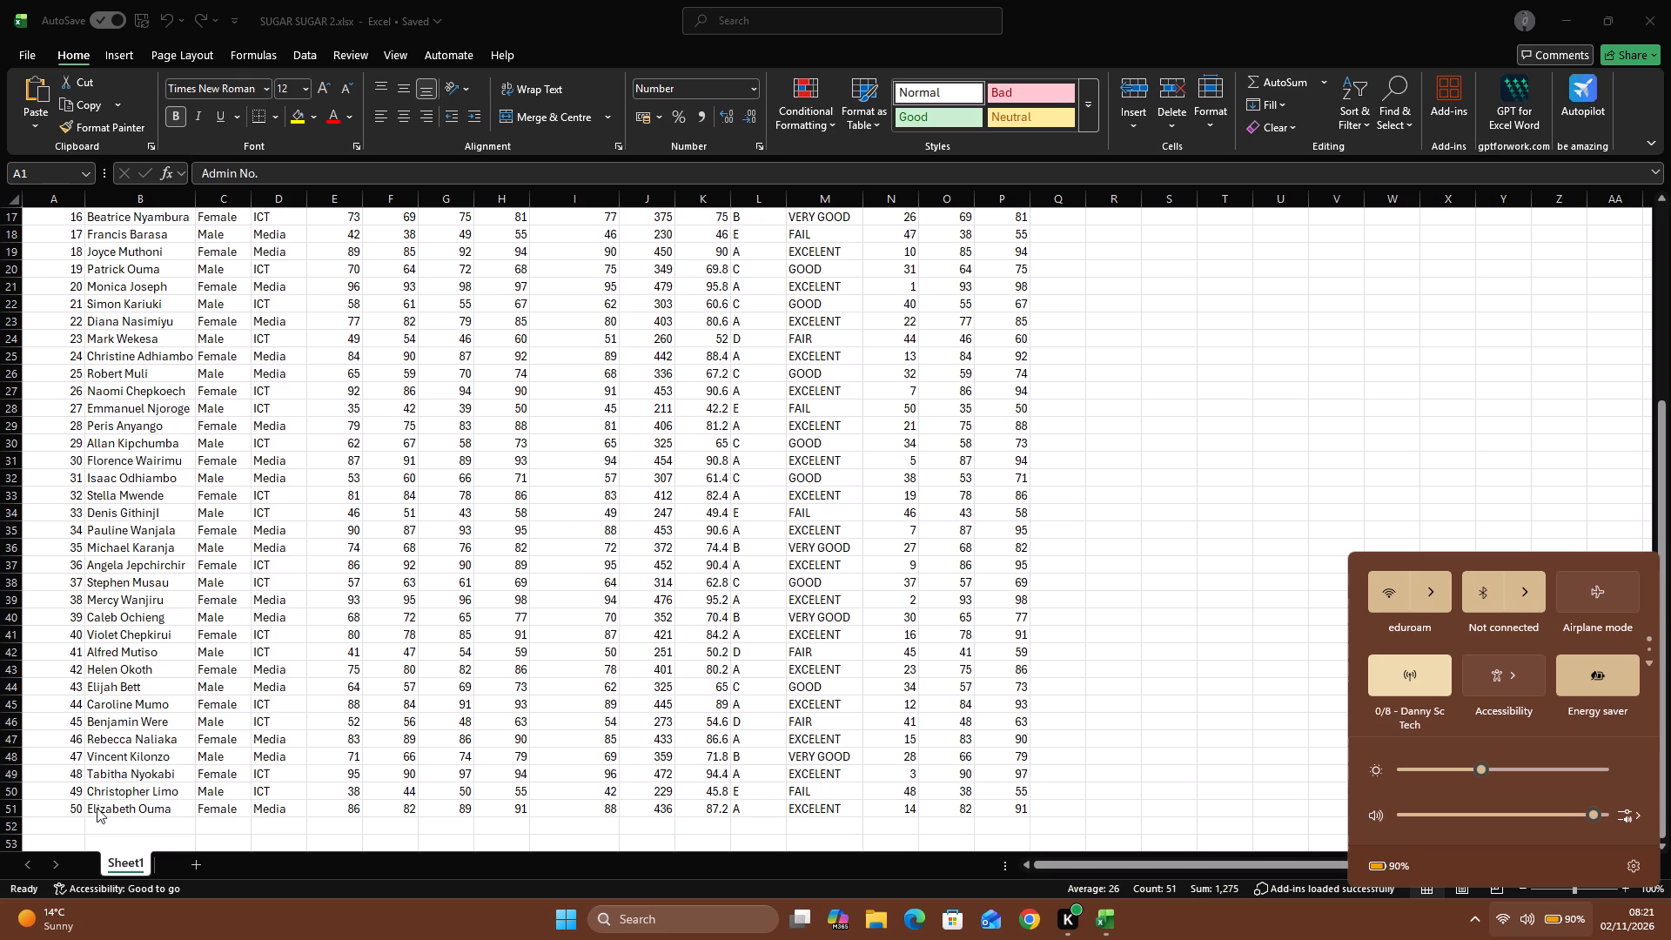
{"action": "left_click", "coordinate": [58, 810]}
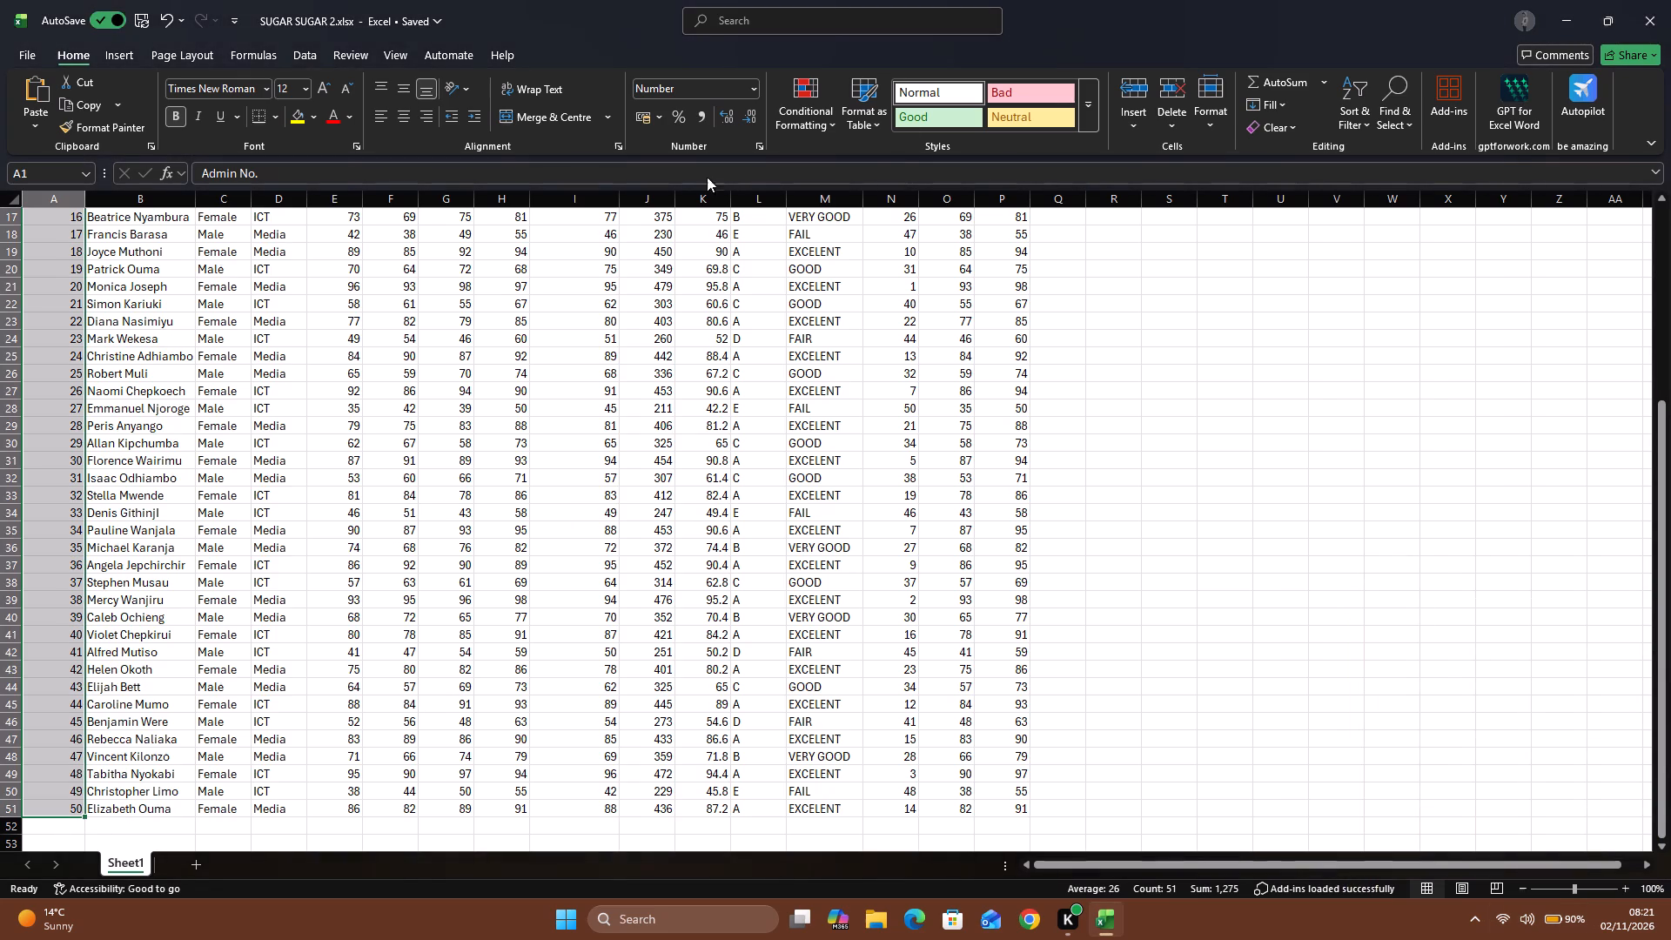
Open the Format Cells settings for the selected Admin No. cells.
{"action": "left_click", "coordinate": [1206, 124]}
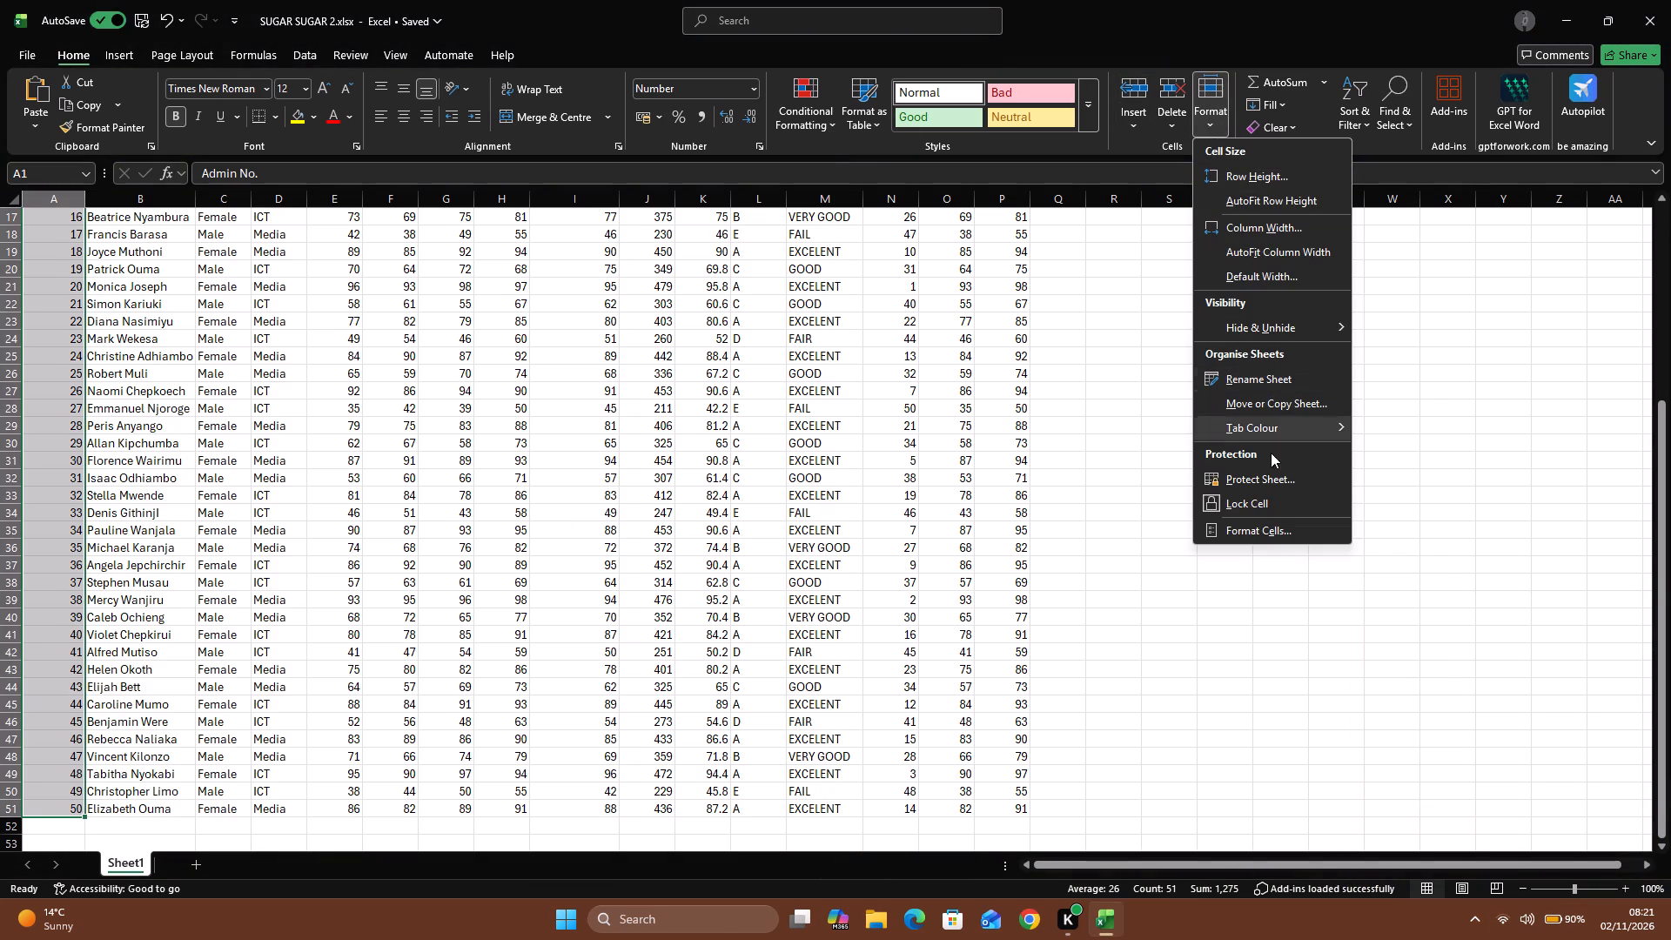
{"action": "left_click", "coordinate": [1278, 530]}
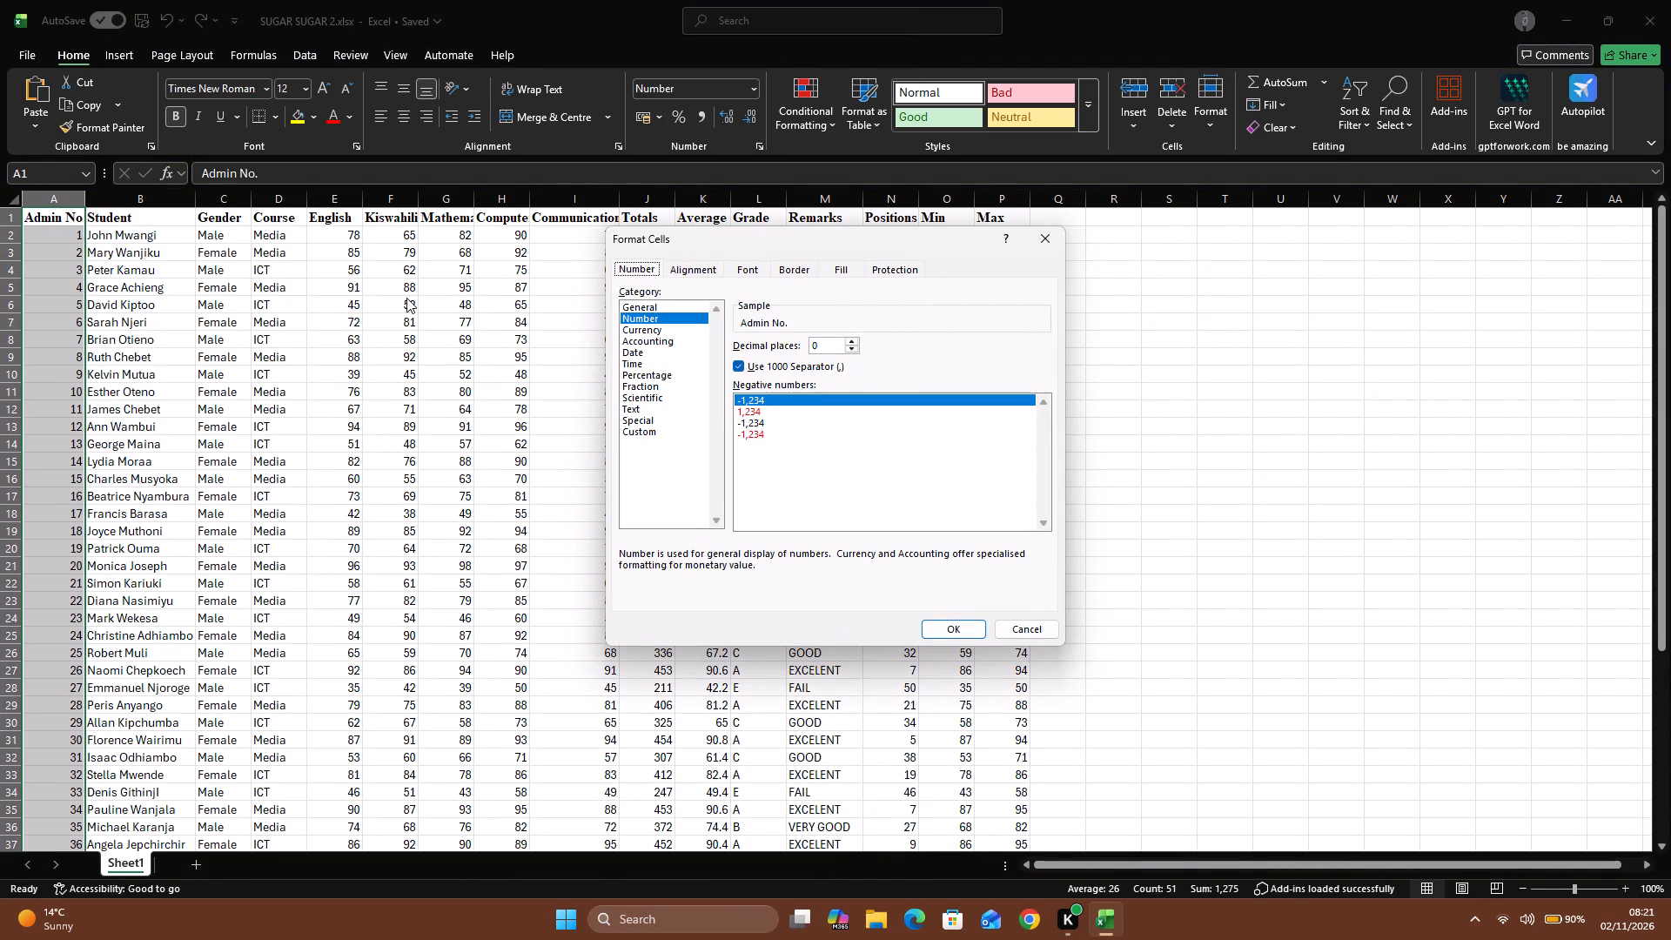
Examine the number format categories for the Admin No. cells, going from General through to Custom.
{"action": "left_click", "coordinate": [635, 306]}
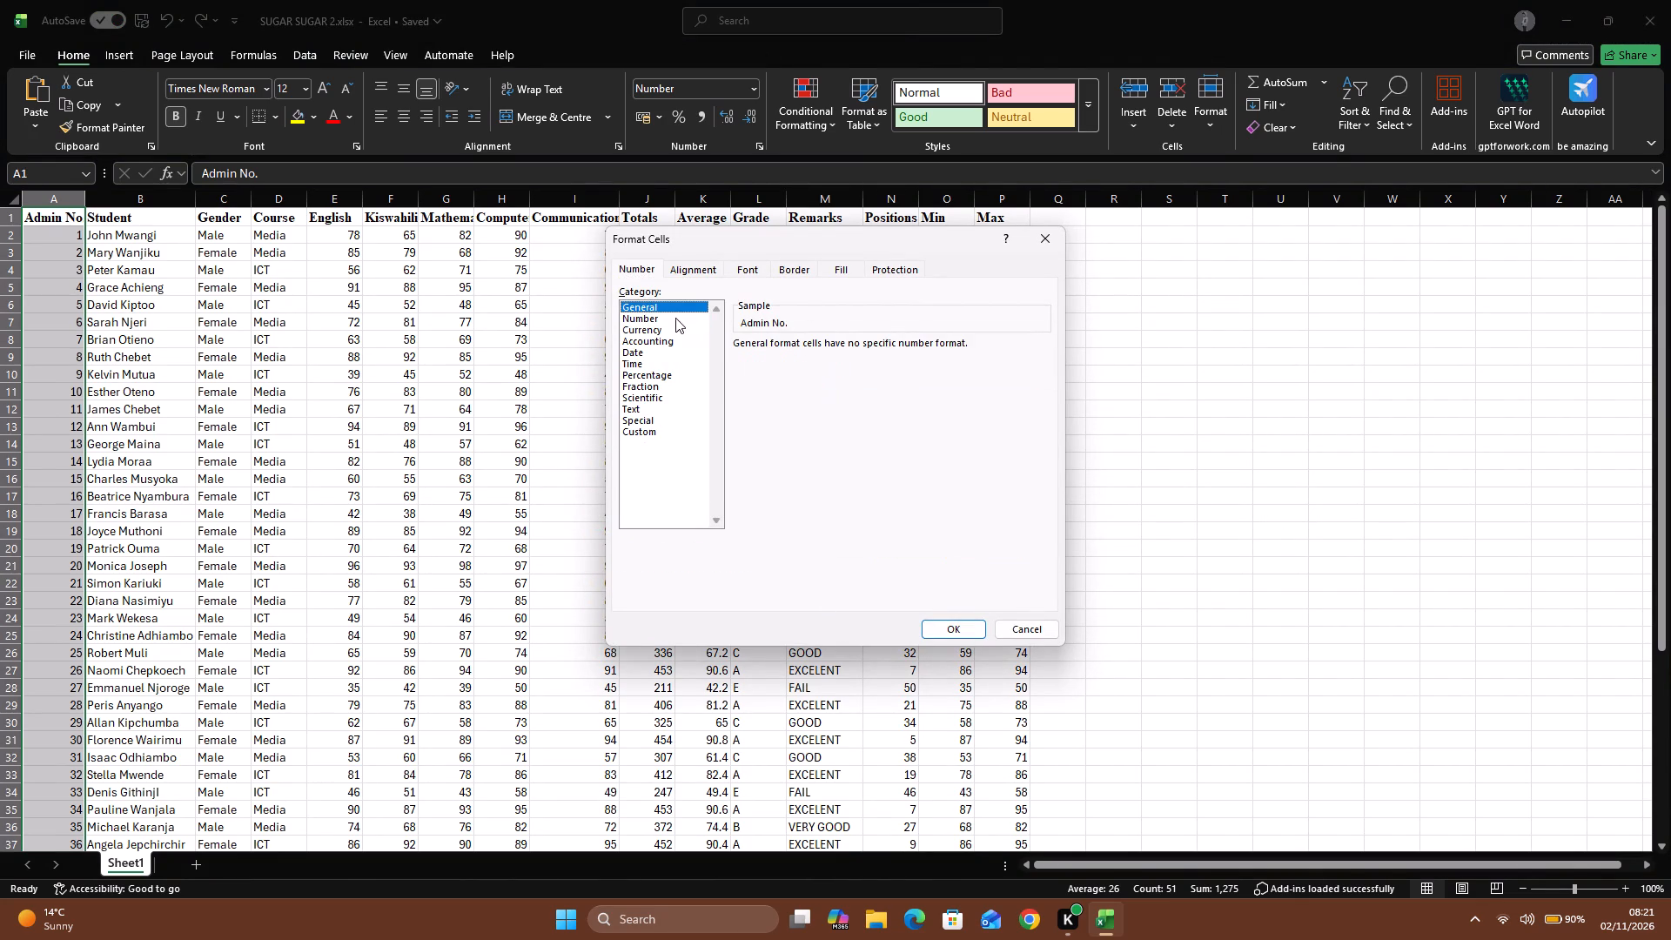
{"action": "left_click", "coordinate": [858, 331]}
{"action": "left_click", "coordinate": [659, 323]}
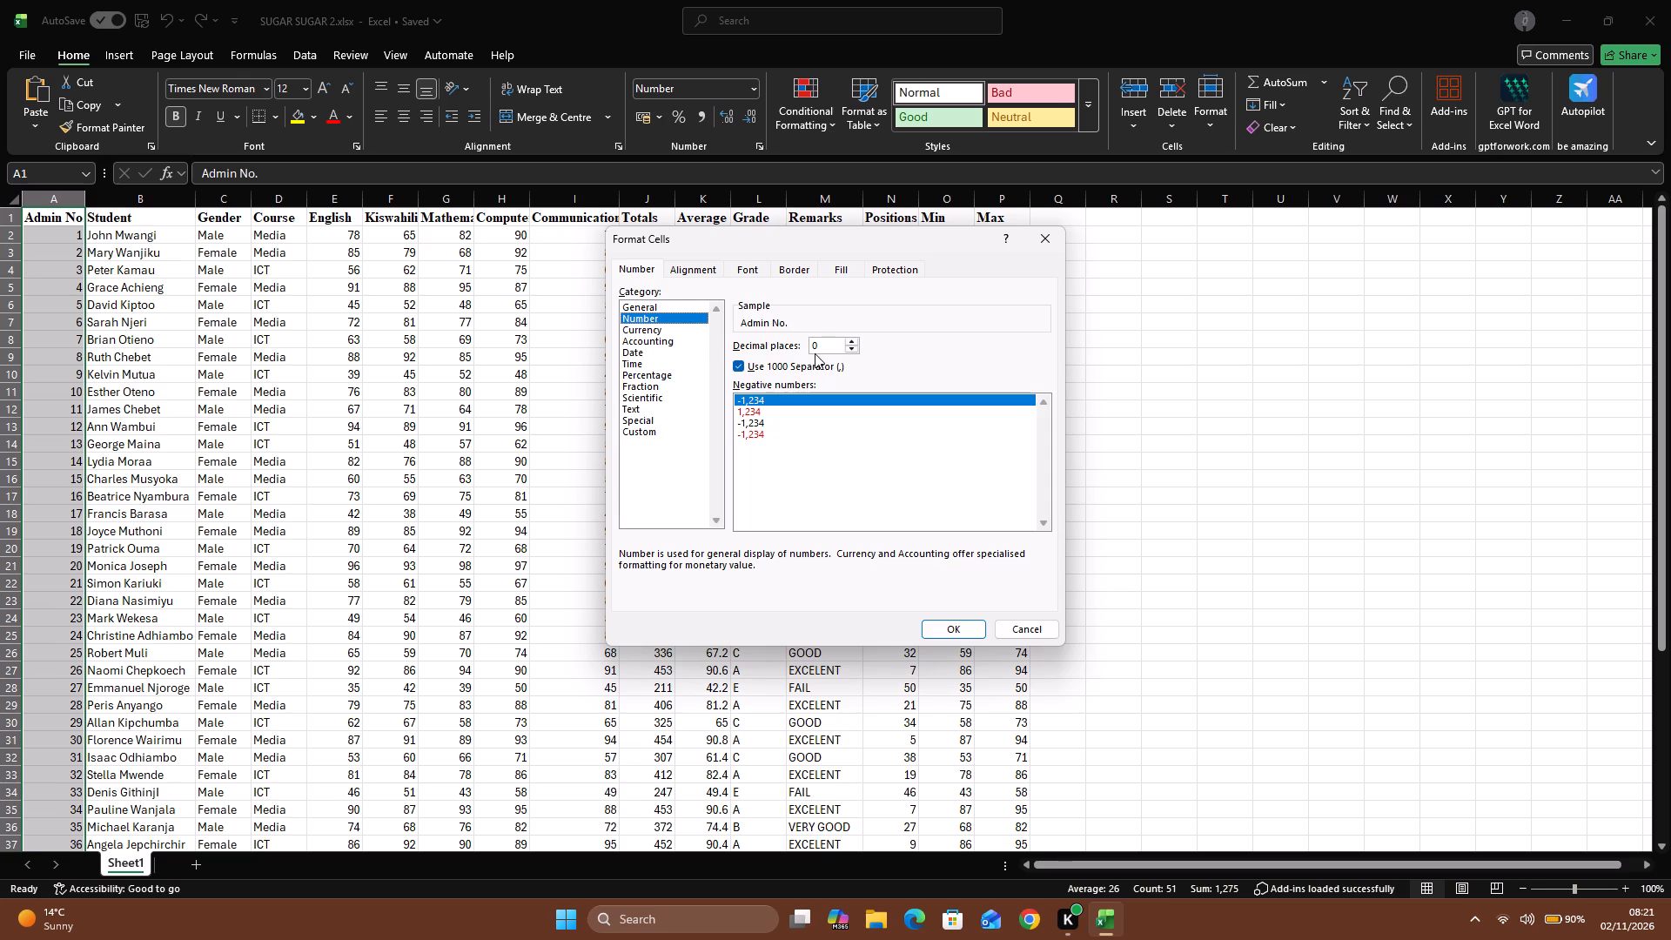
{"action": "left_click", "coordinate": [641, 329]}
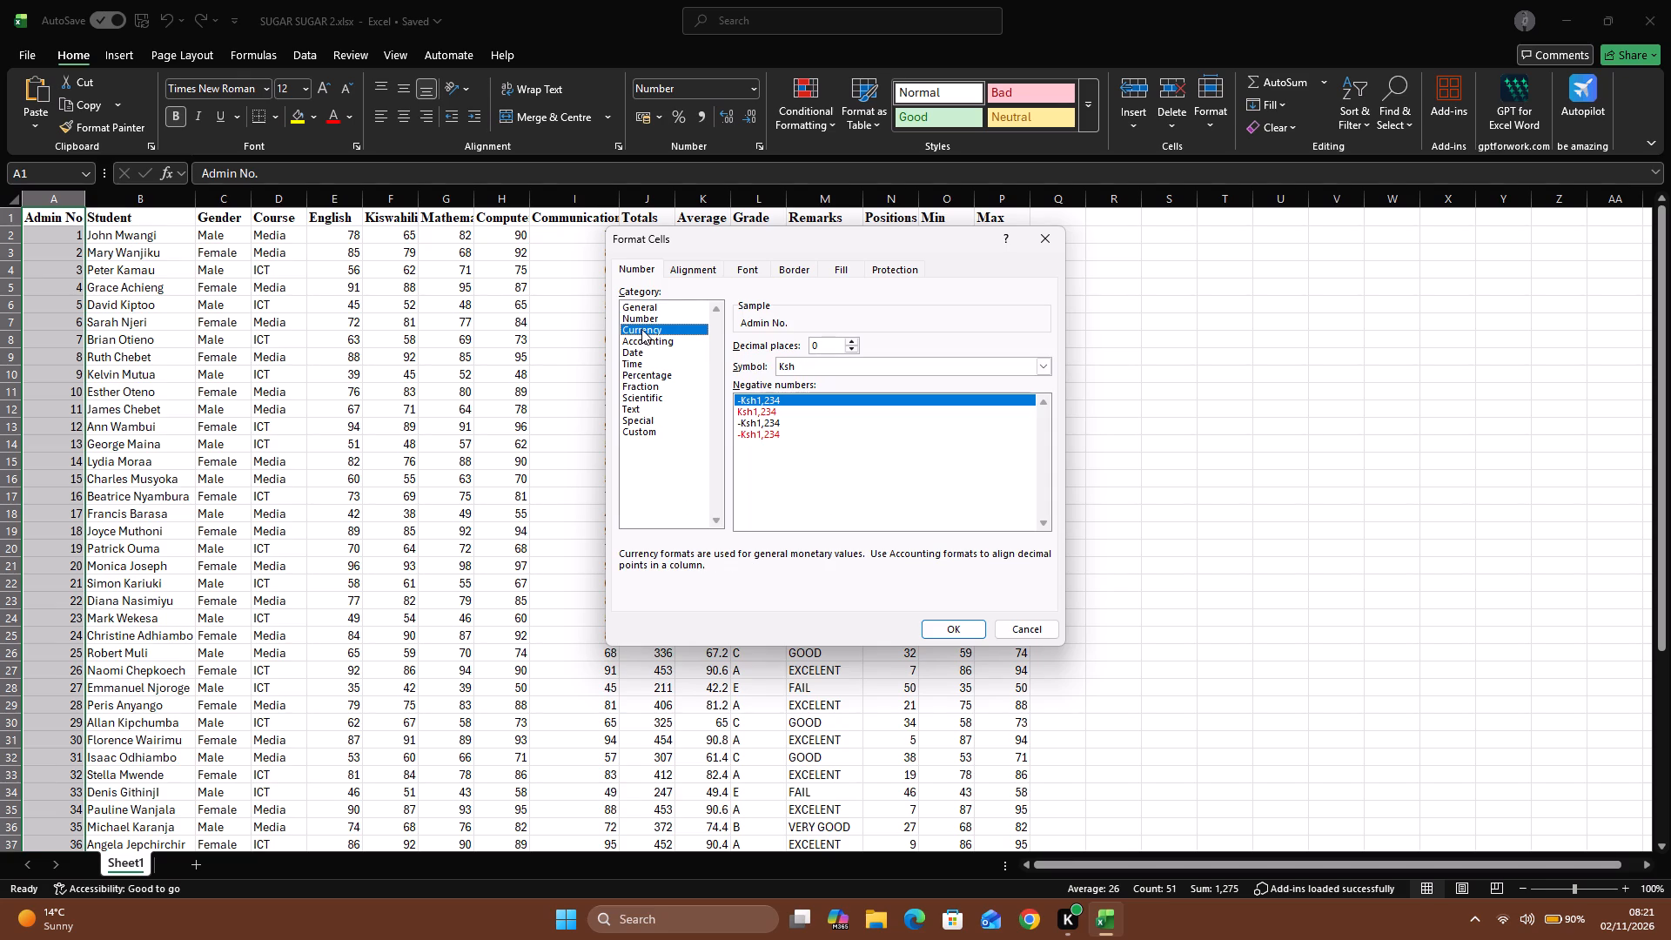
{"action": "left_click", "coordinate": [648, 341]}
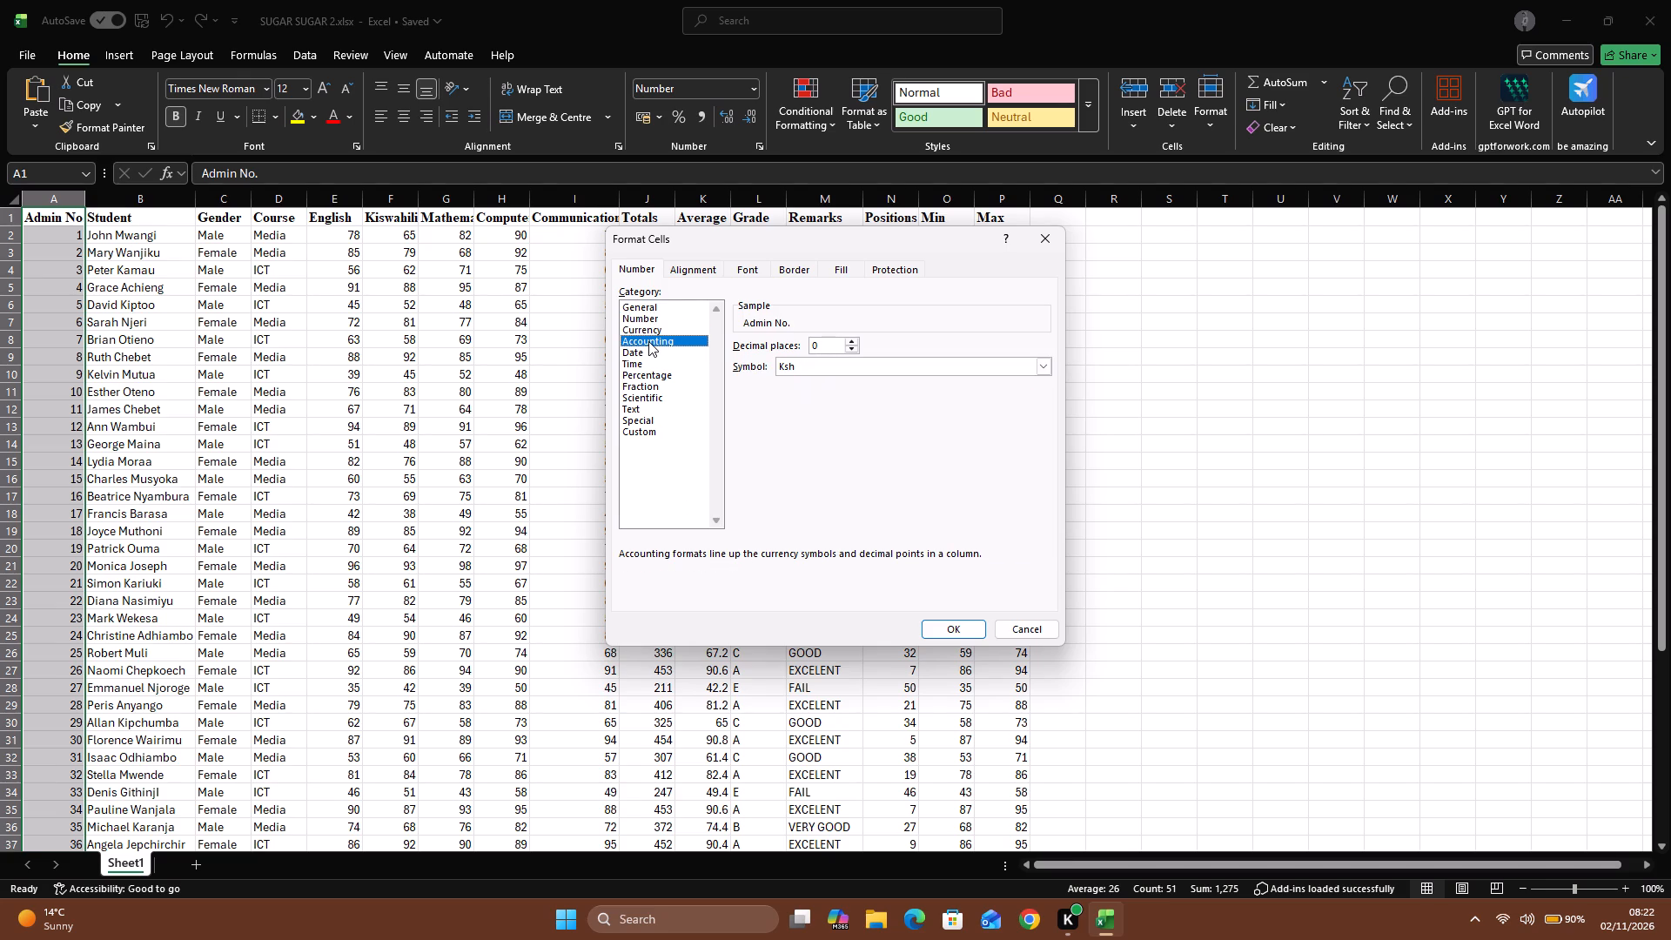
{"action": "left_click", "coordinate": [654, 357]}
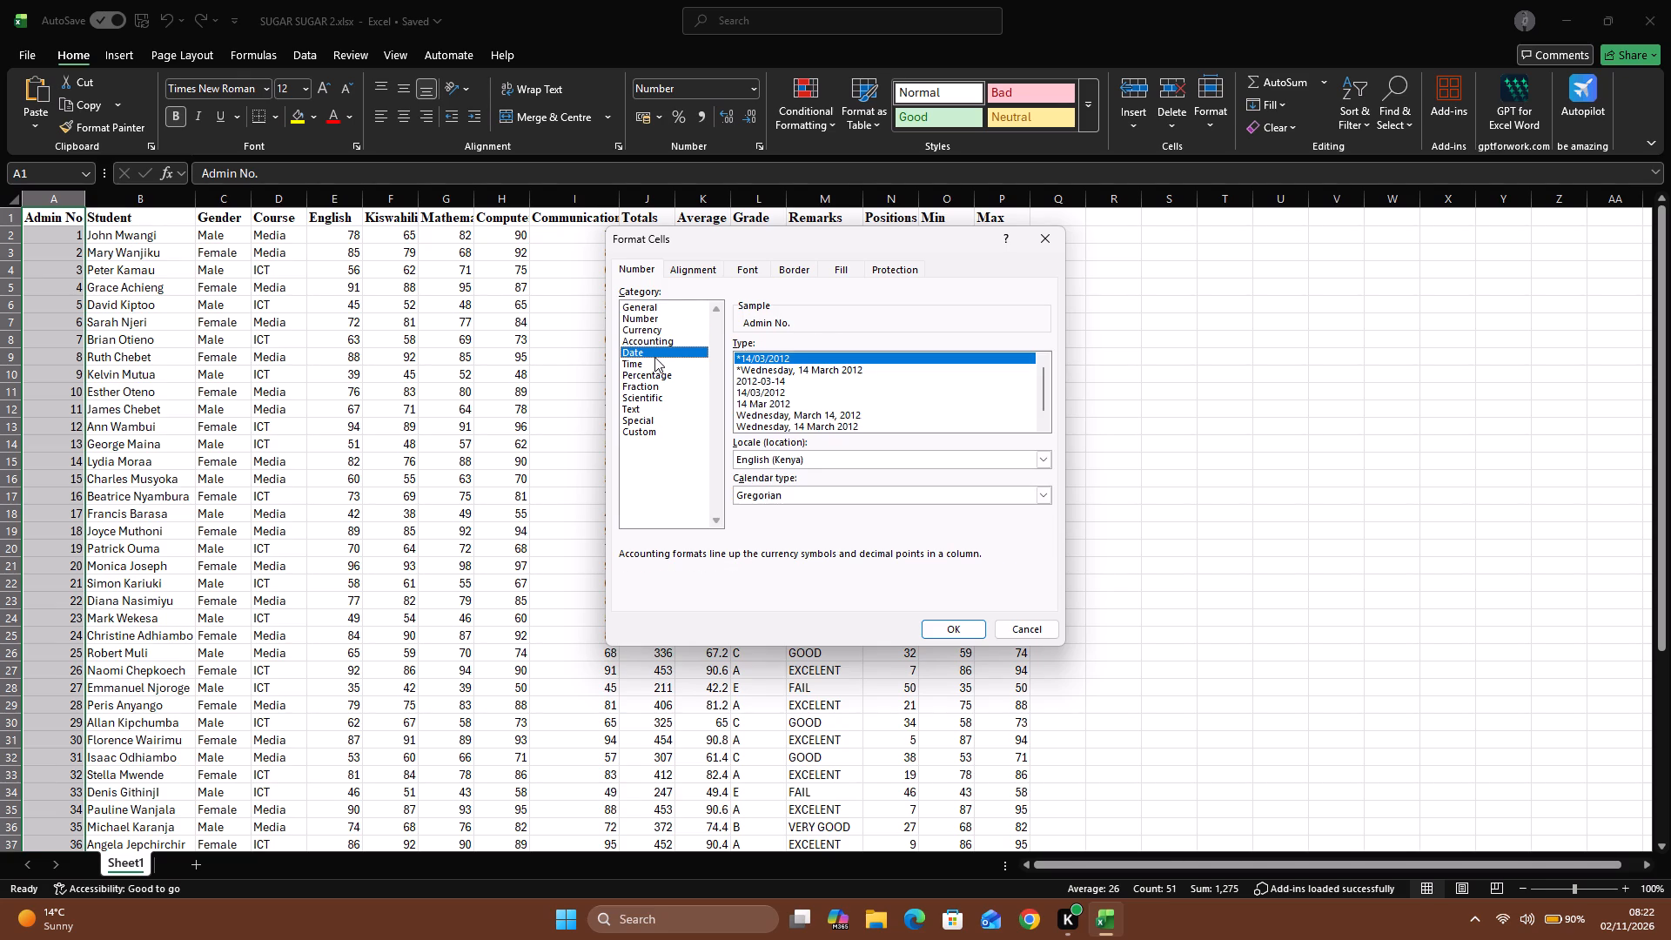
{"action": "left_click", "coordinate": [659, 366]}
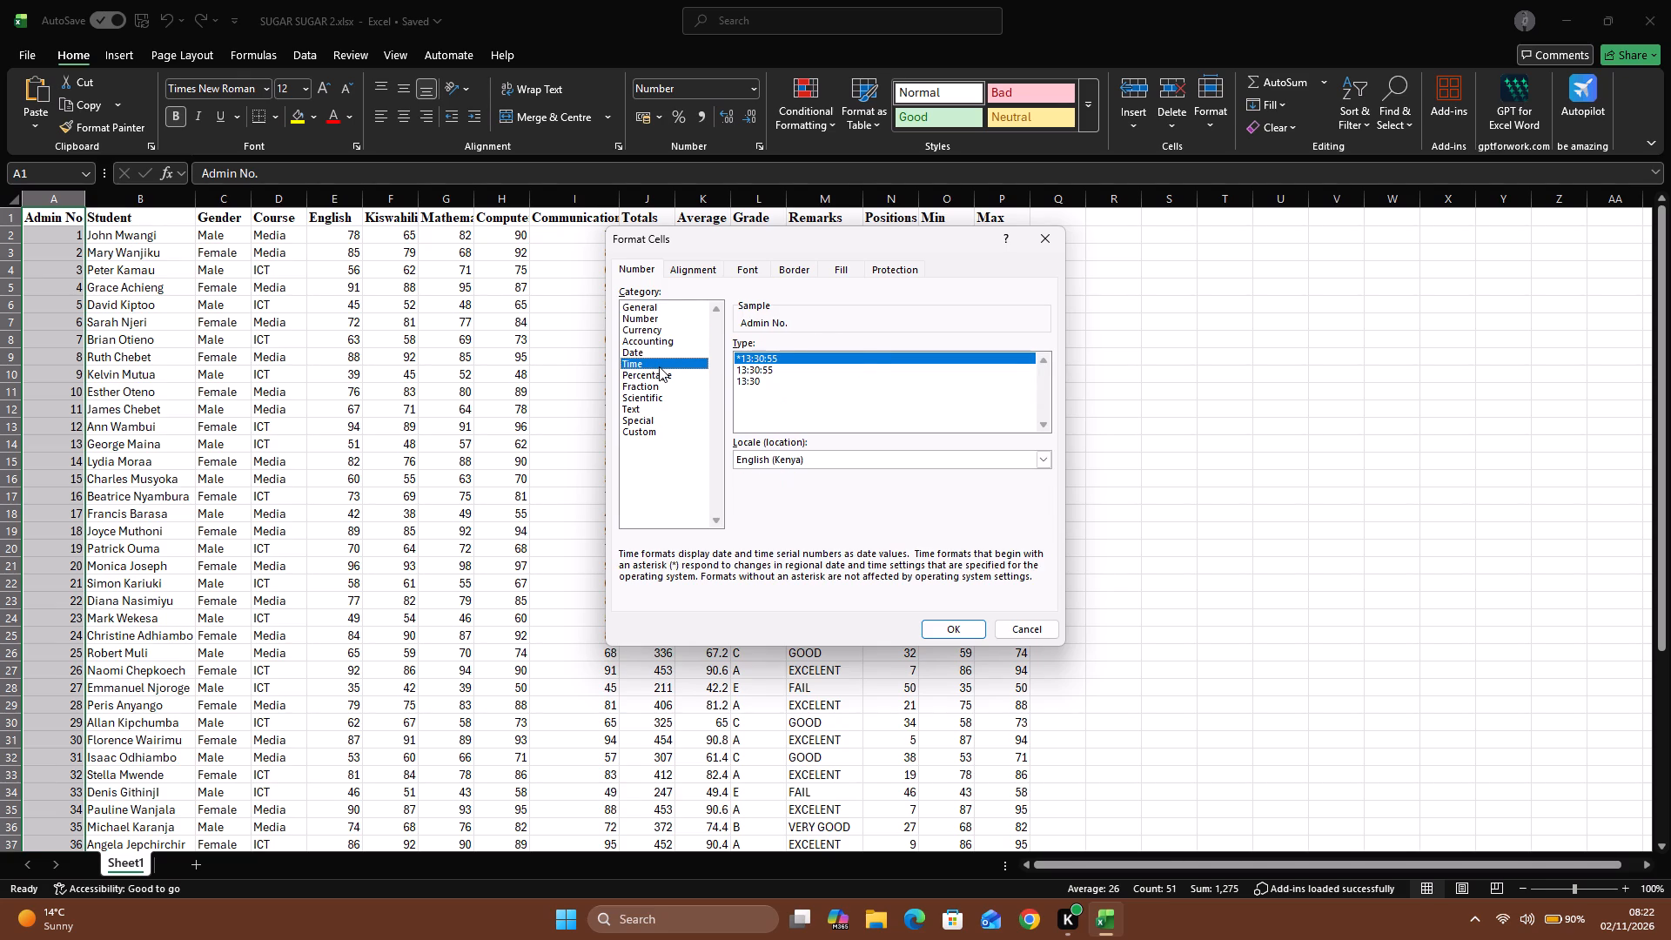
{"action": "left_click", "coordinate": [660, 374]}
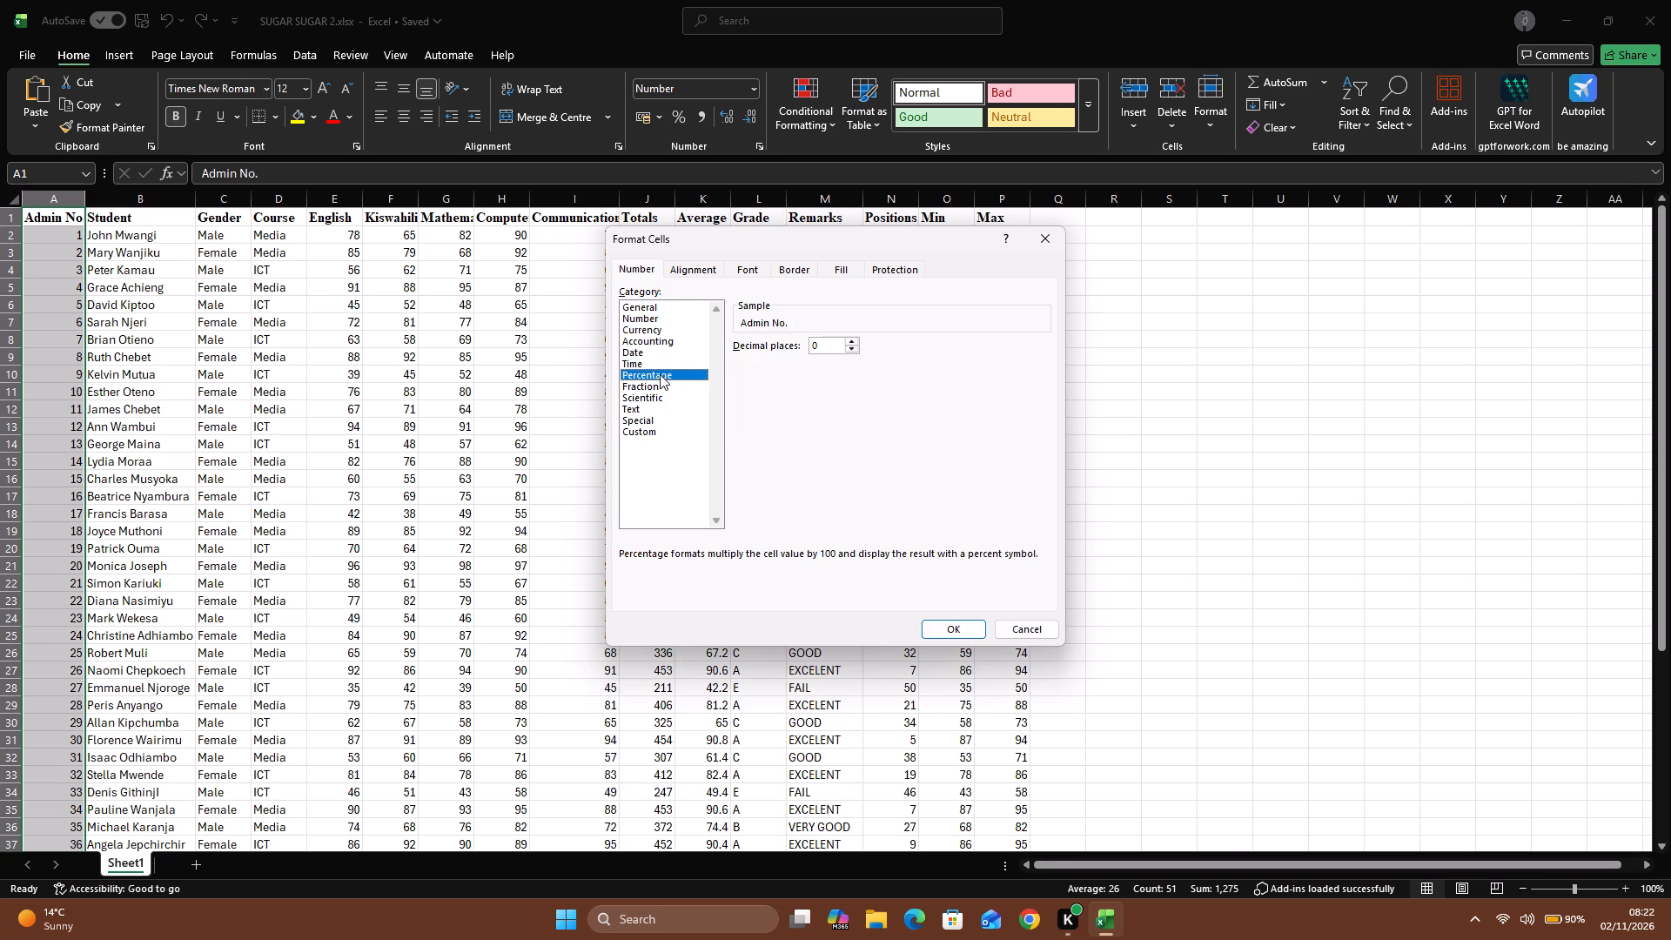
{"action": "left_click", "coordinate": [660, 387]}
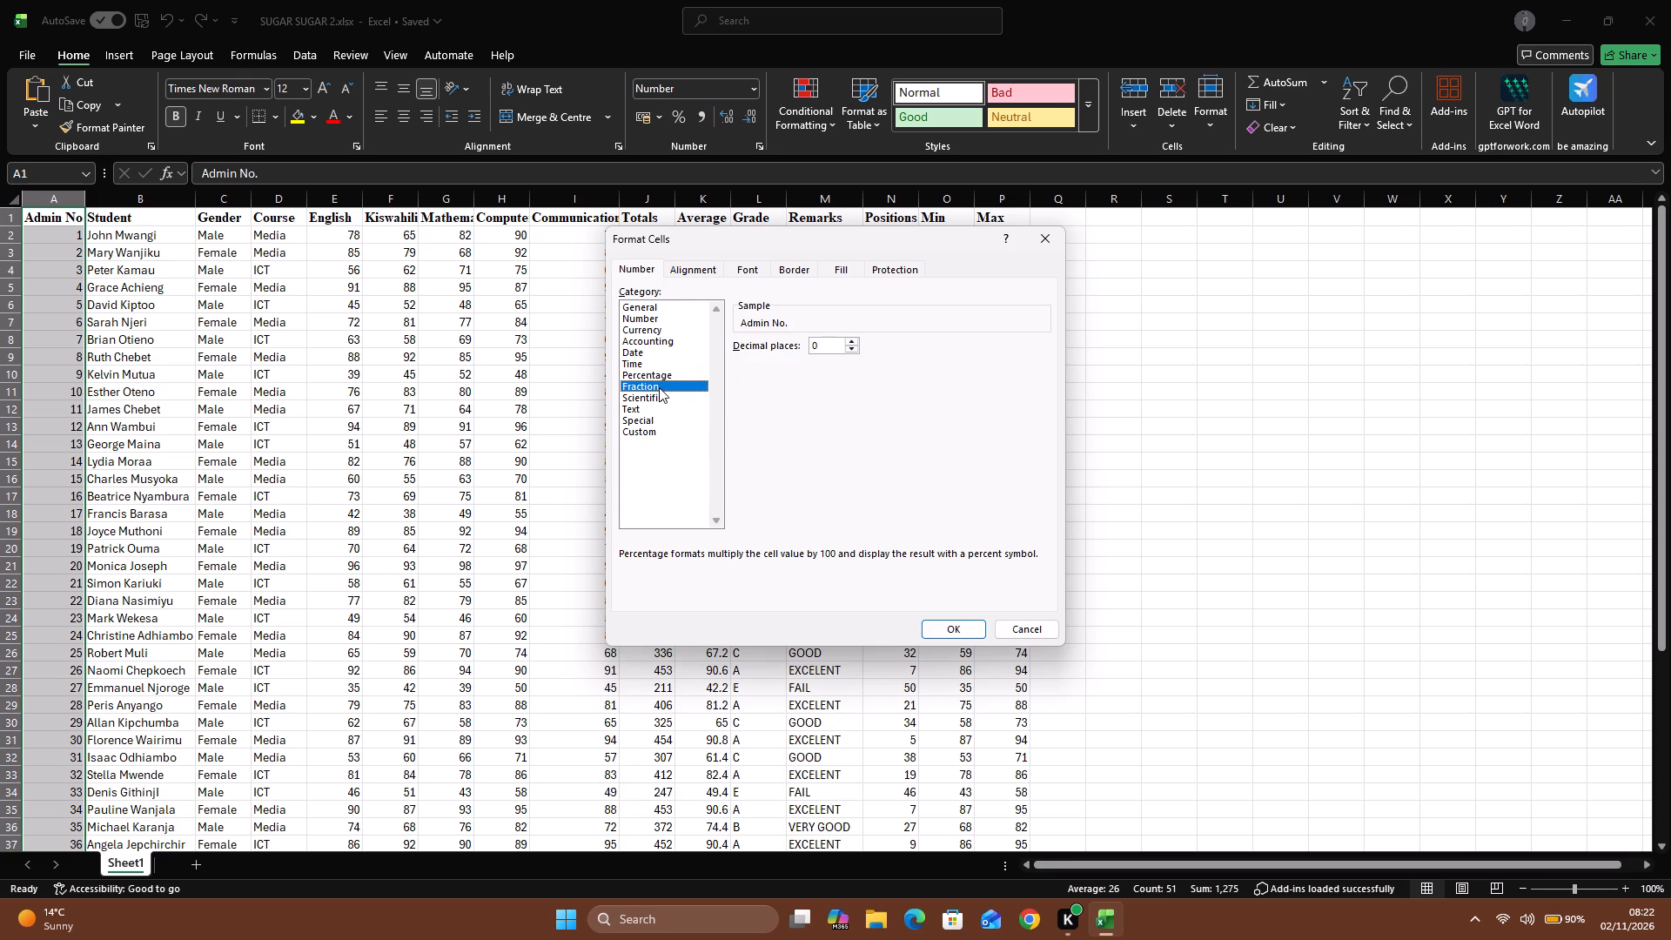
{"action": "left_click", "coordinate": [657, 394]}
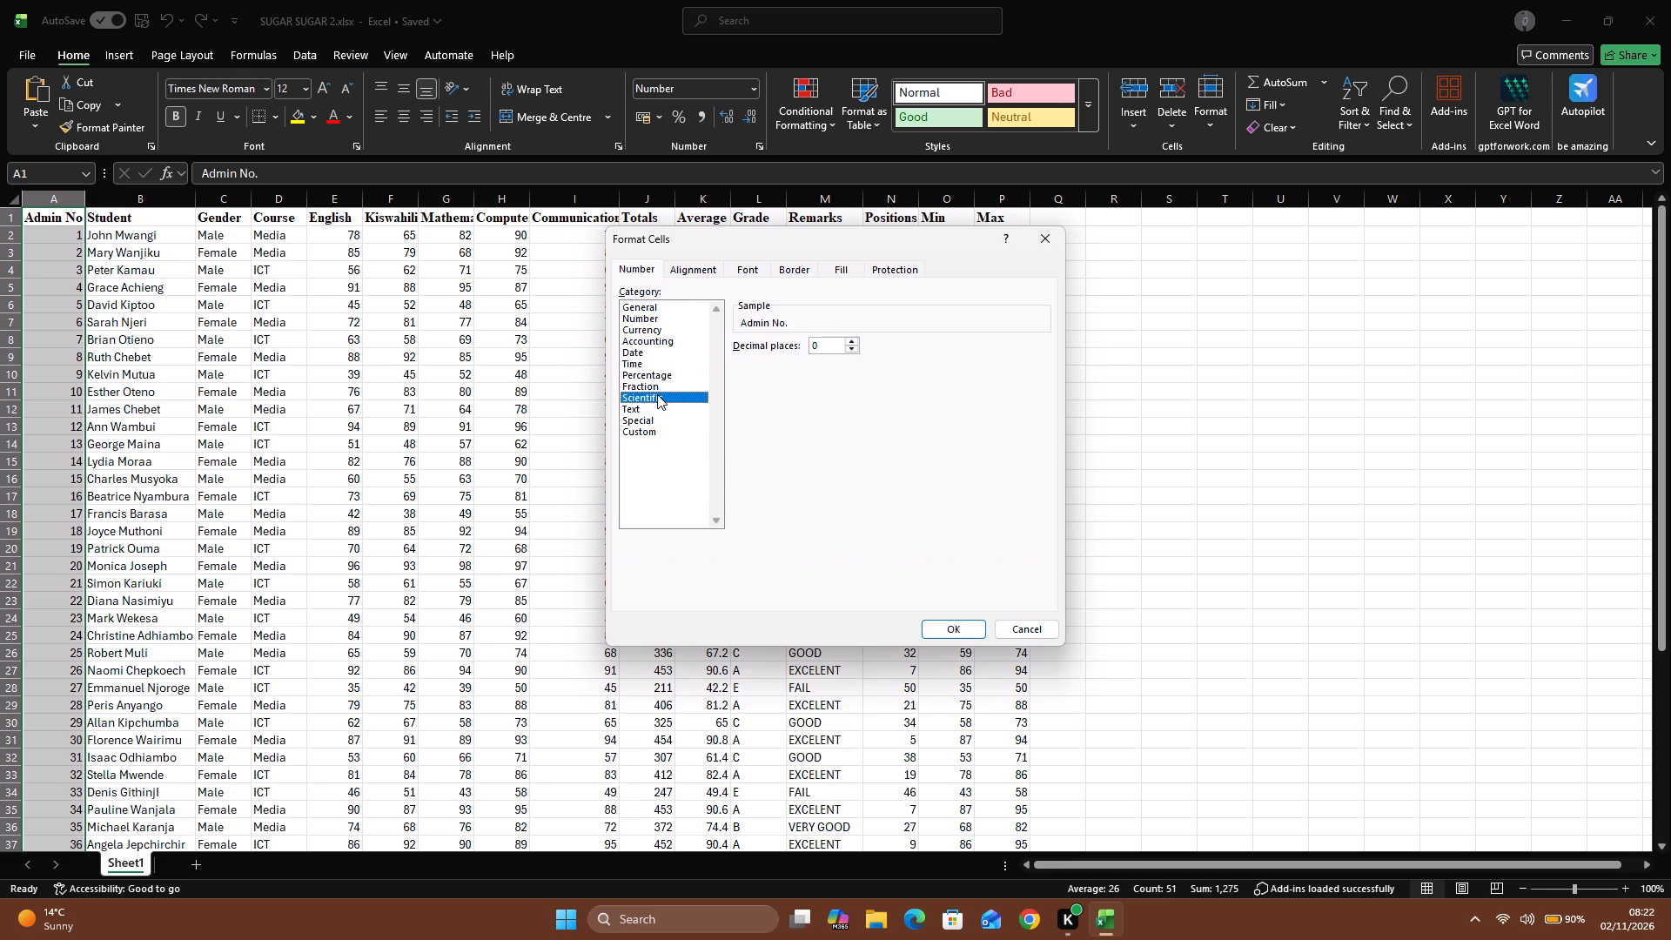
{"action": "left_click", "coordinate": [656, 406]}
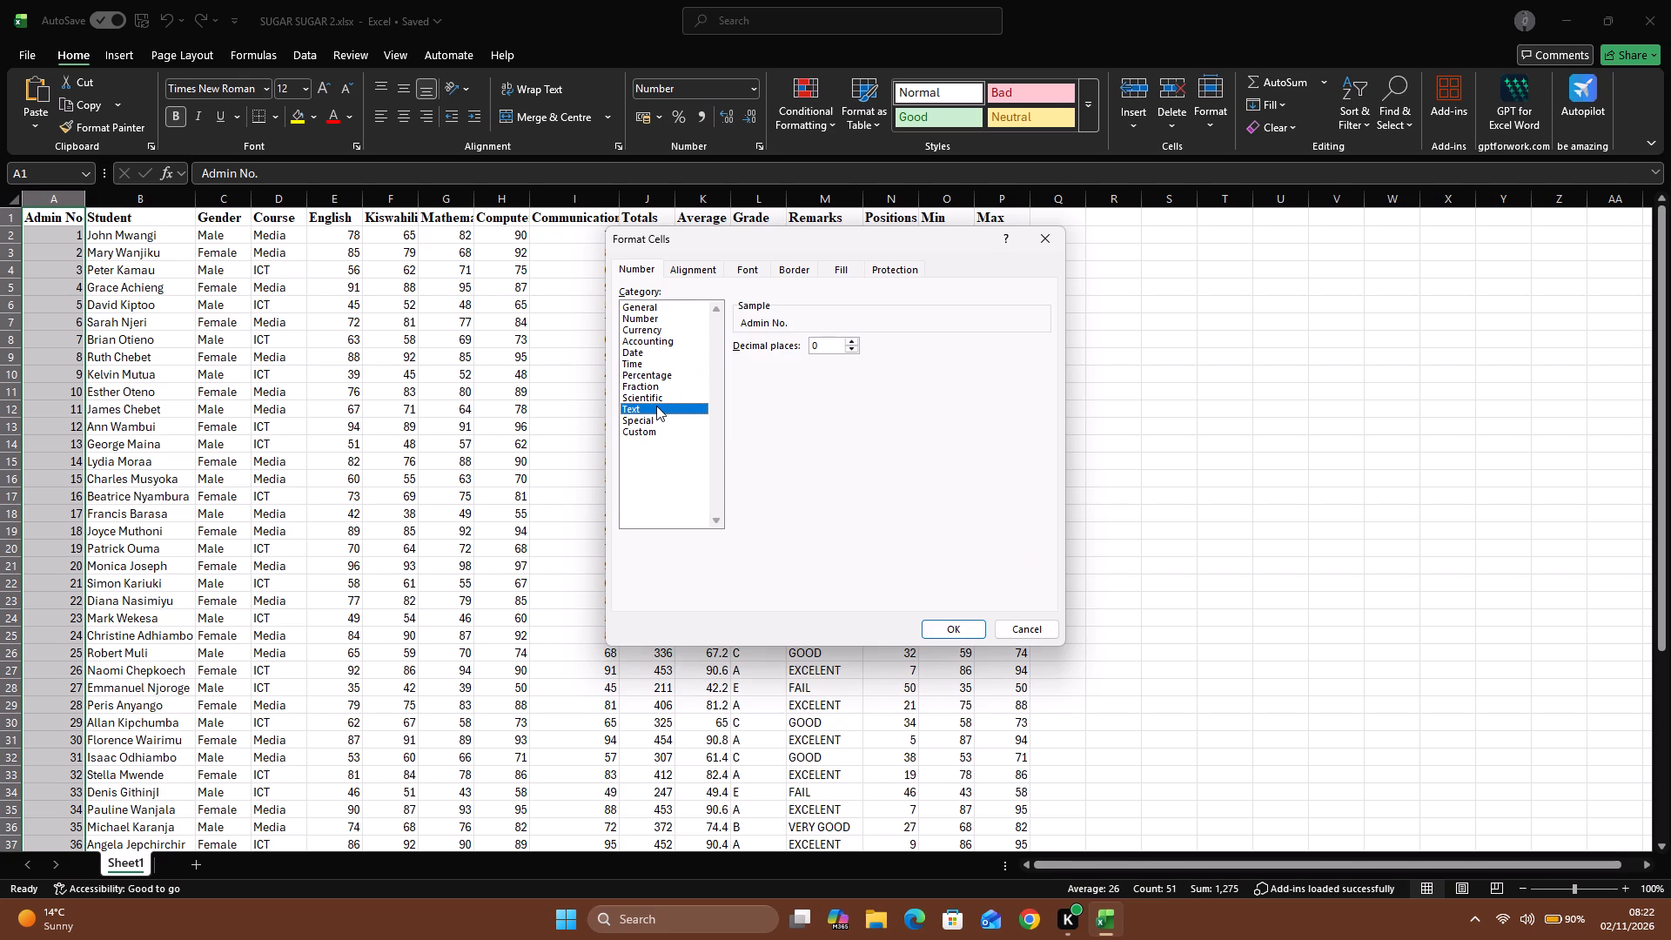
{"action": "left_click", "coordinate": [654, 420]}
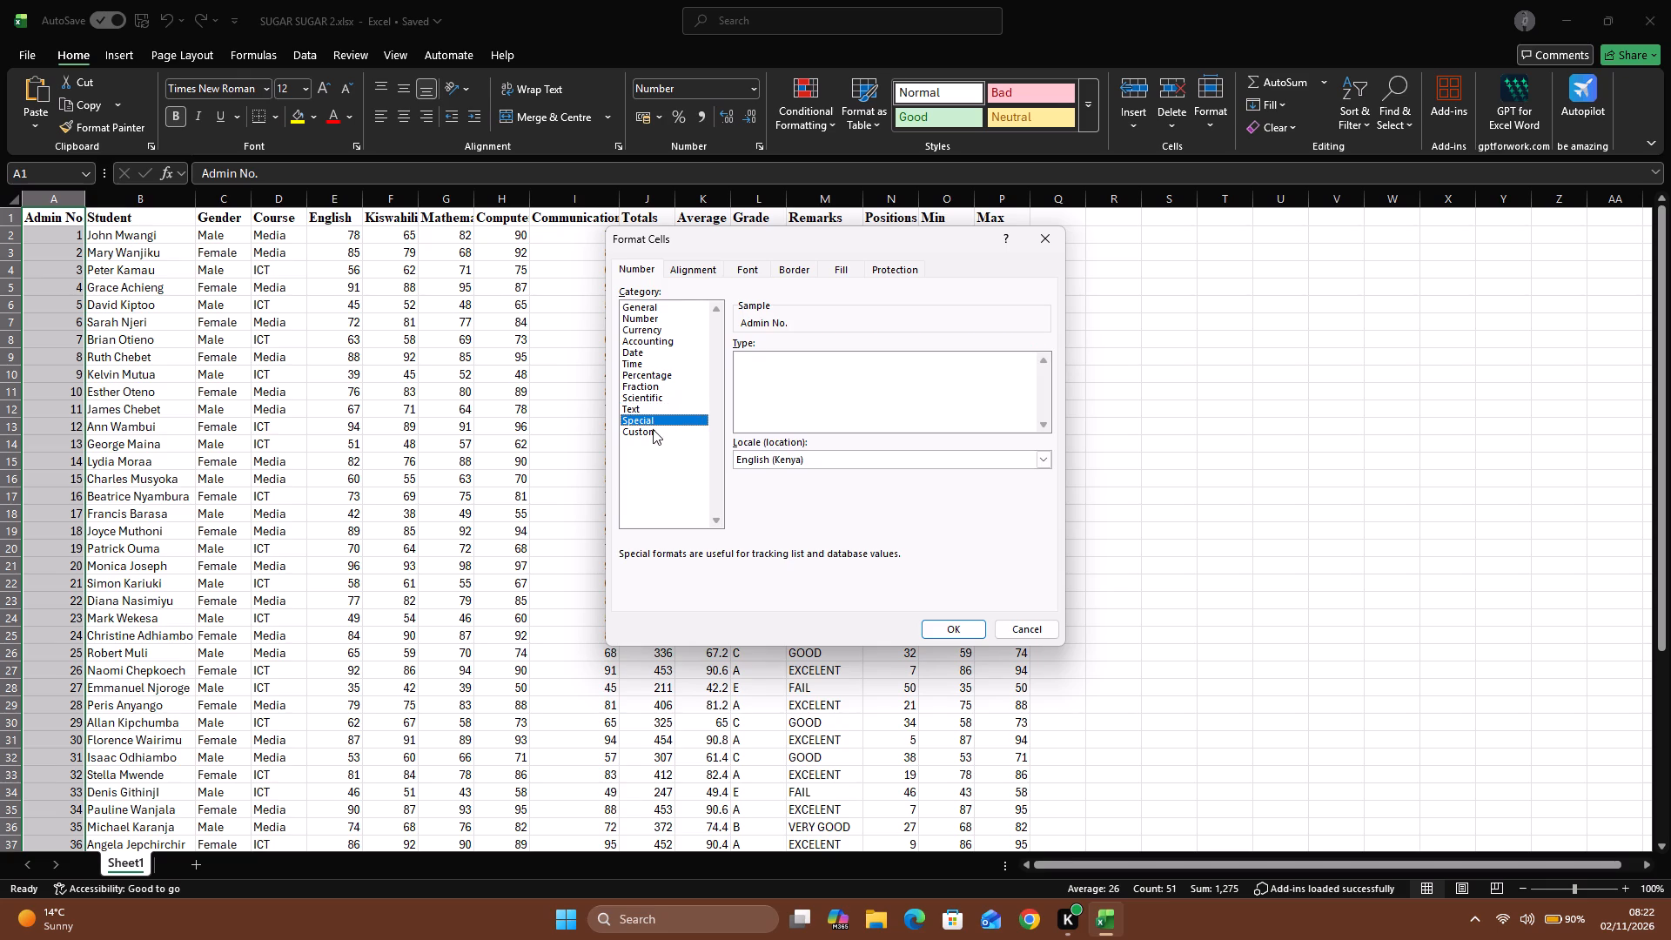
{"action": "left_click", "coordinate": [653, 433]}
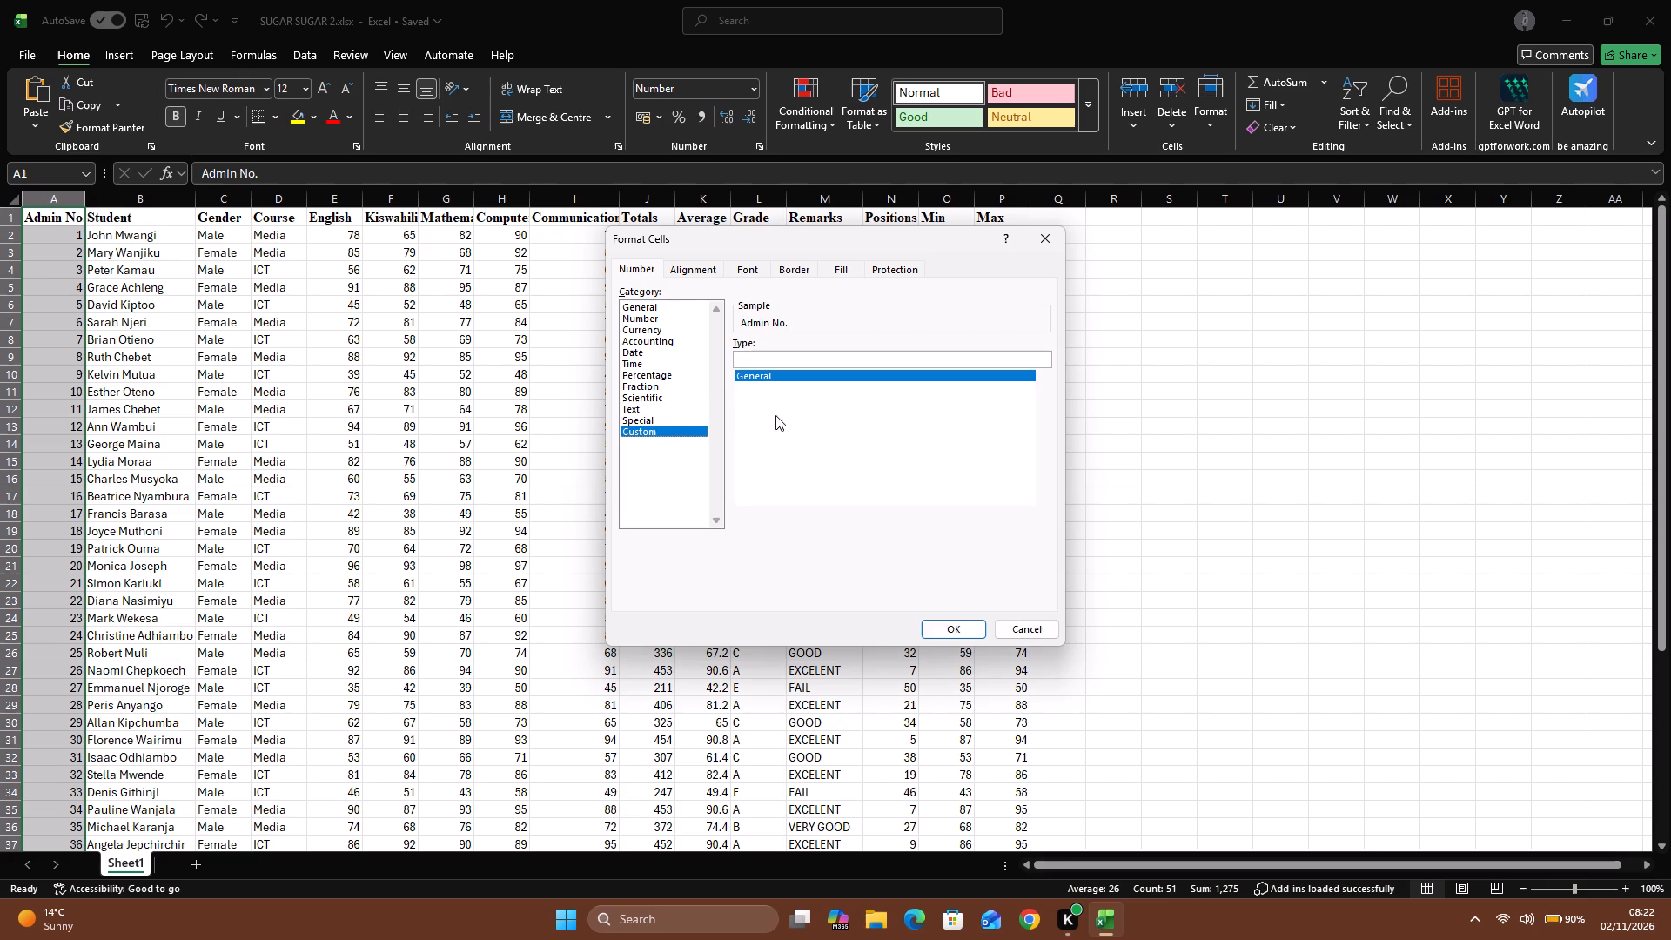
Look through the custom format codes for the Admin No. column, such as 0.00 and 0.00E+00, and apply #,##0.
{"action": "left_click", "coordinate": [747, 398]}
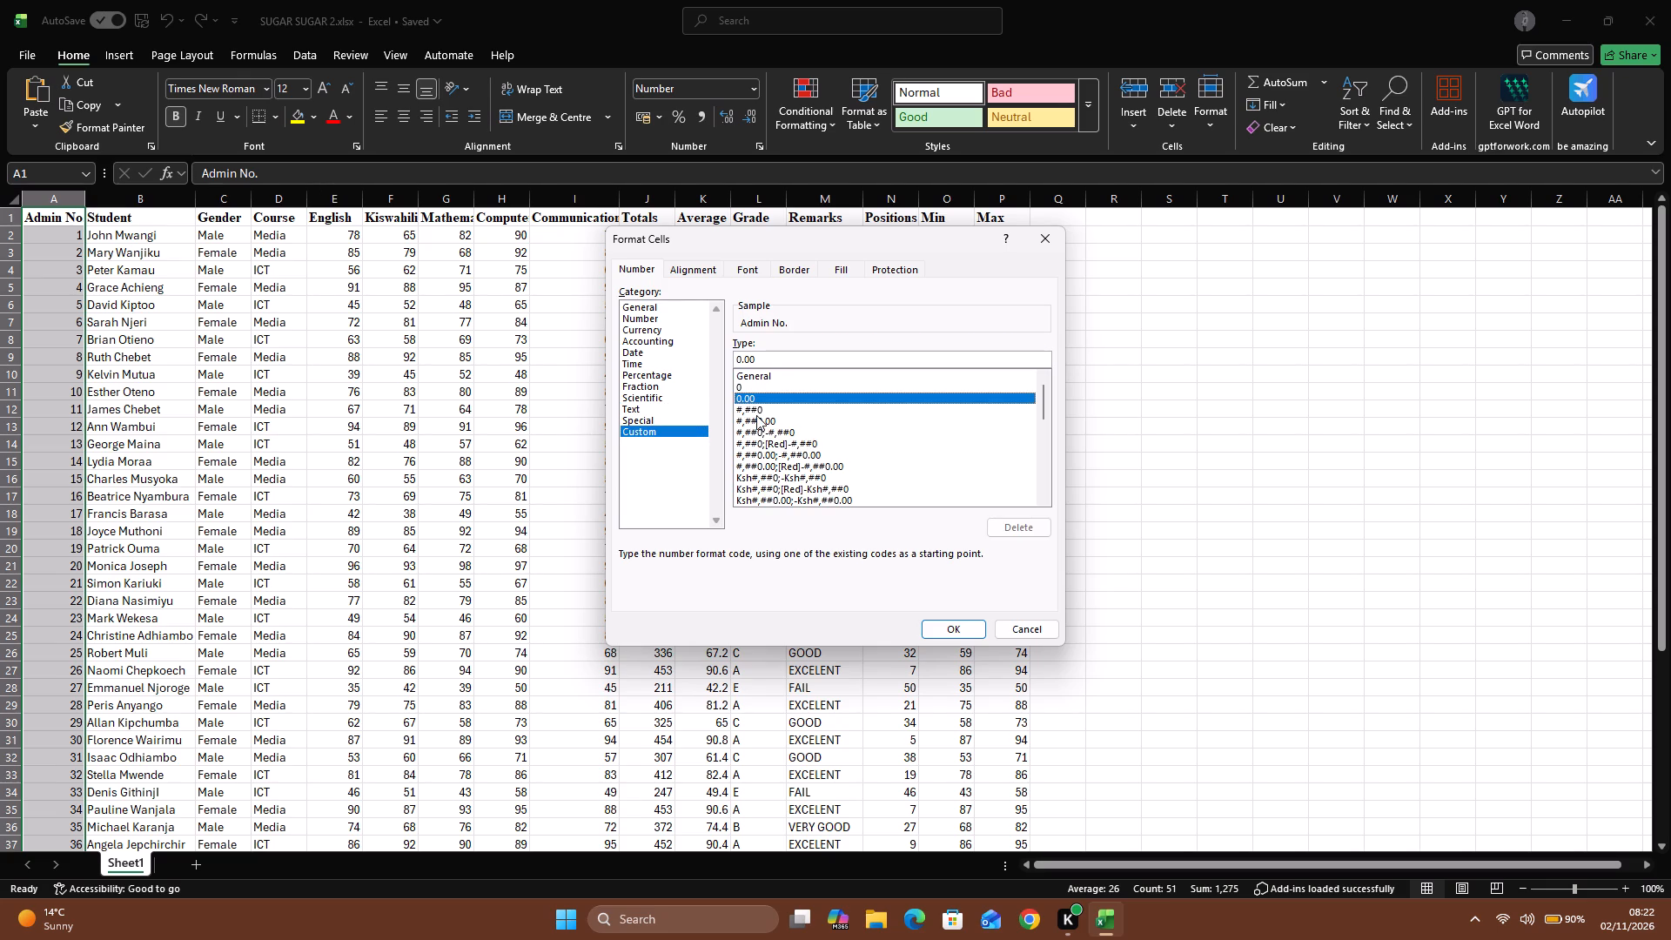
{"action": "left_click", "coordinate": [752, 415]}
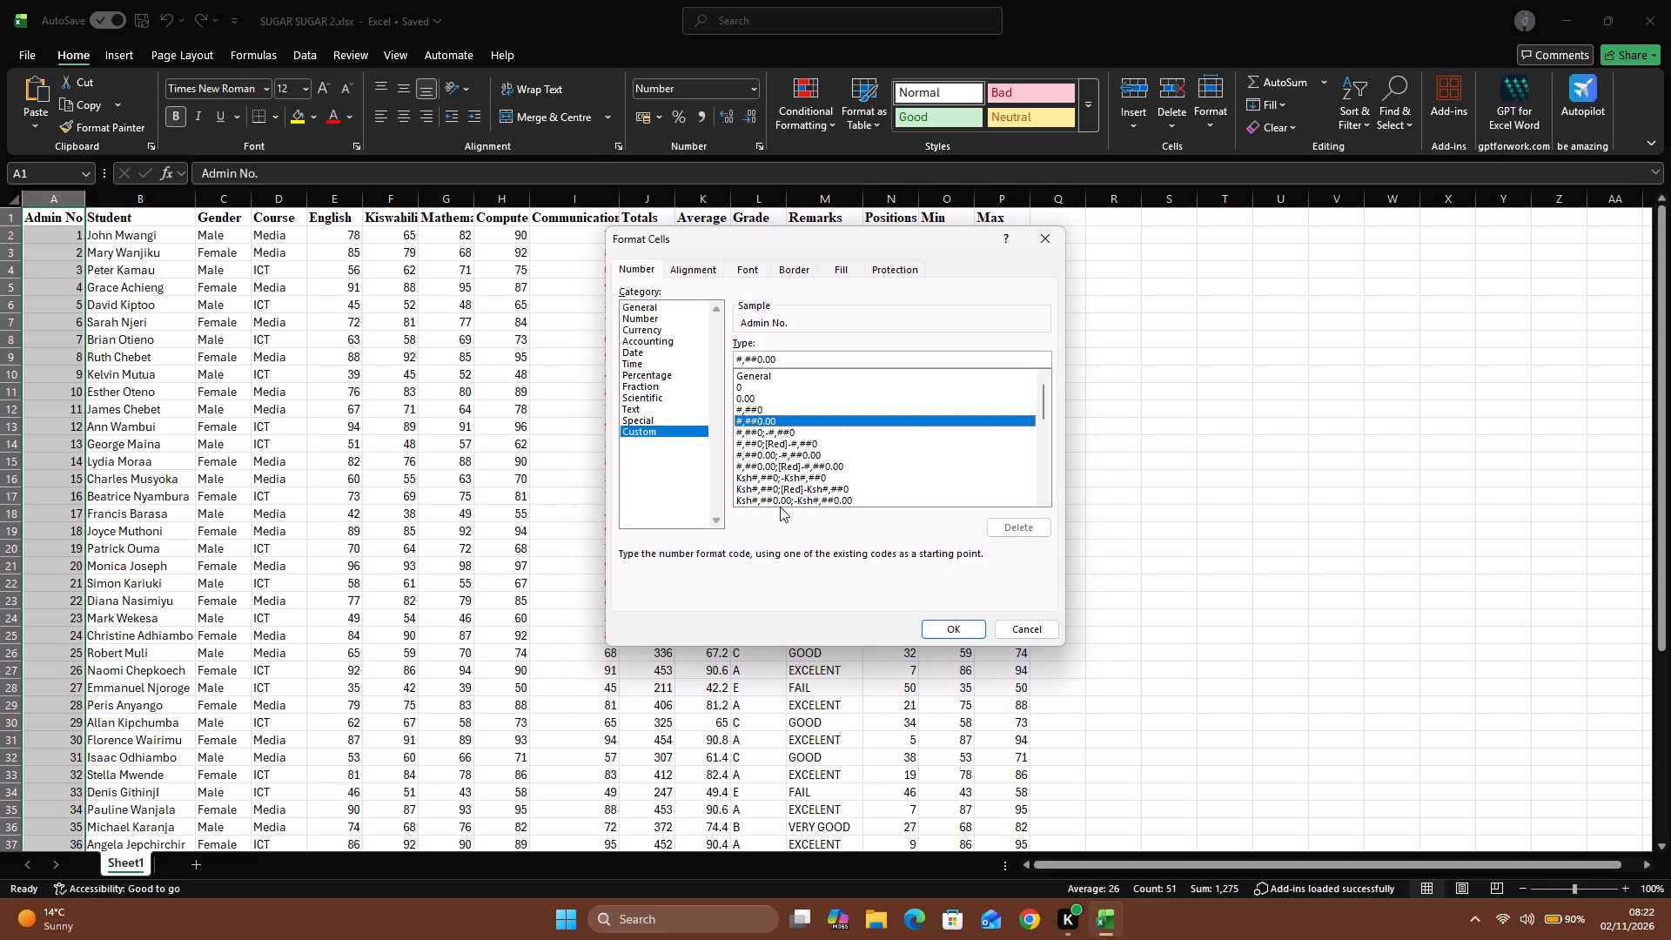
{"action": "scroll", "coordinate": [782, 496], "scroll_direction": "down", "scroll_amount": 2}
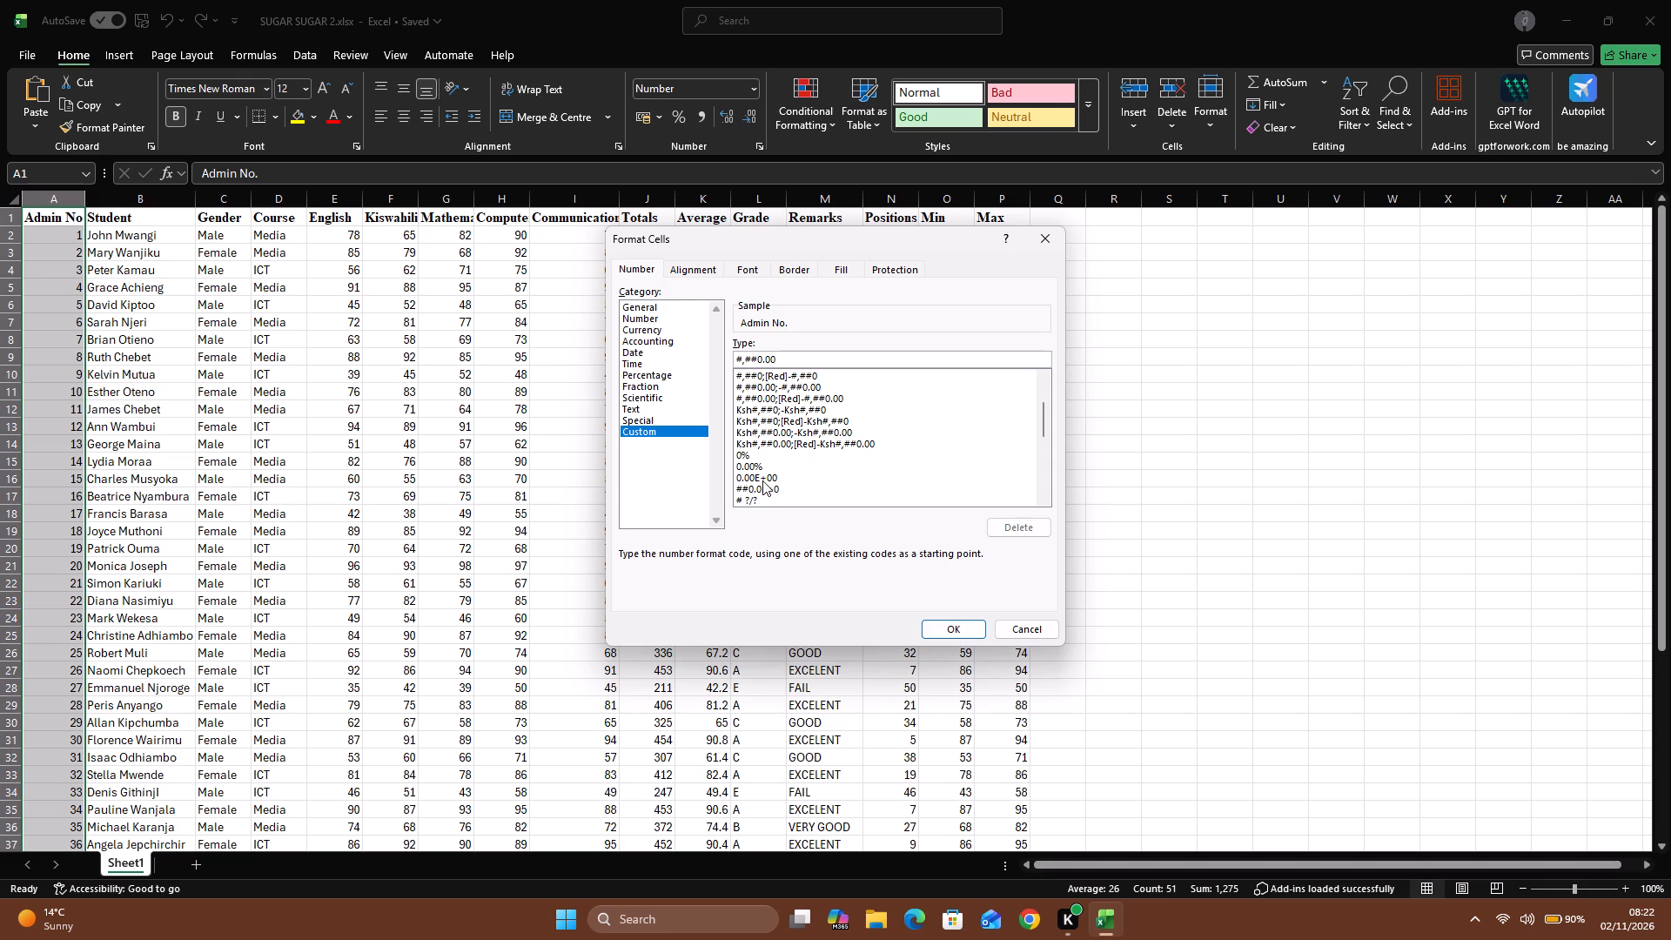
{"action": "left_click", "coordinate": [762, 480]}
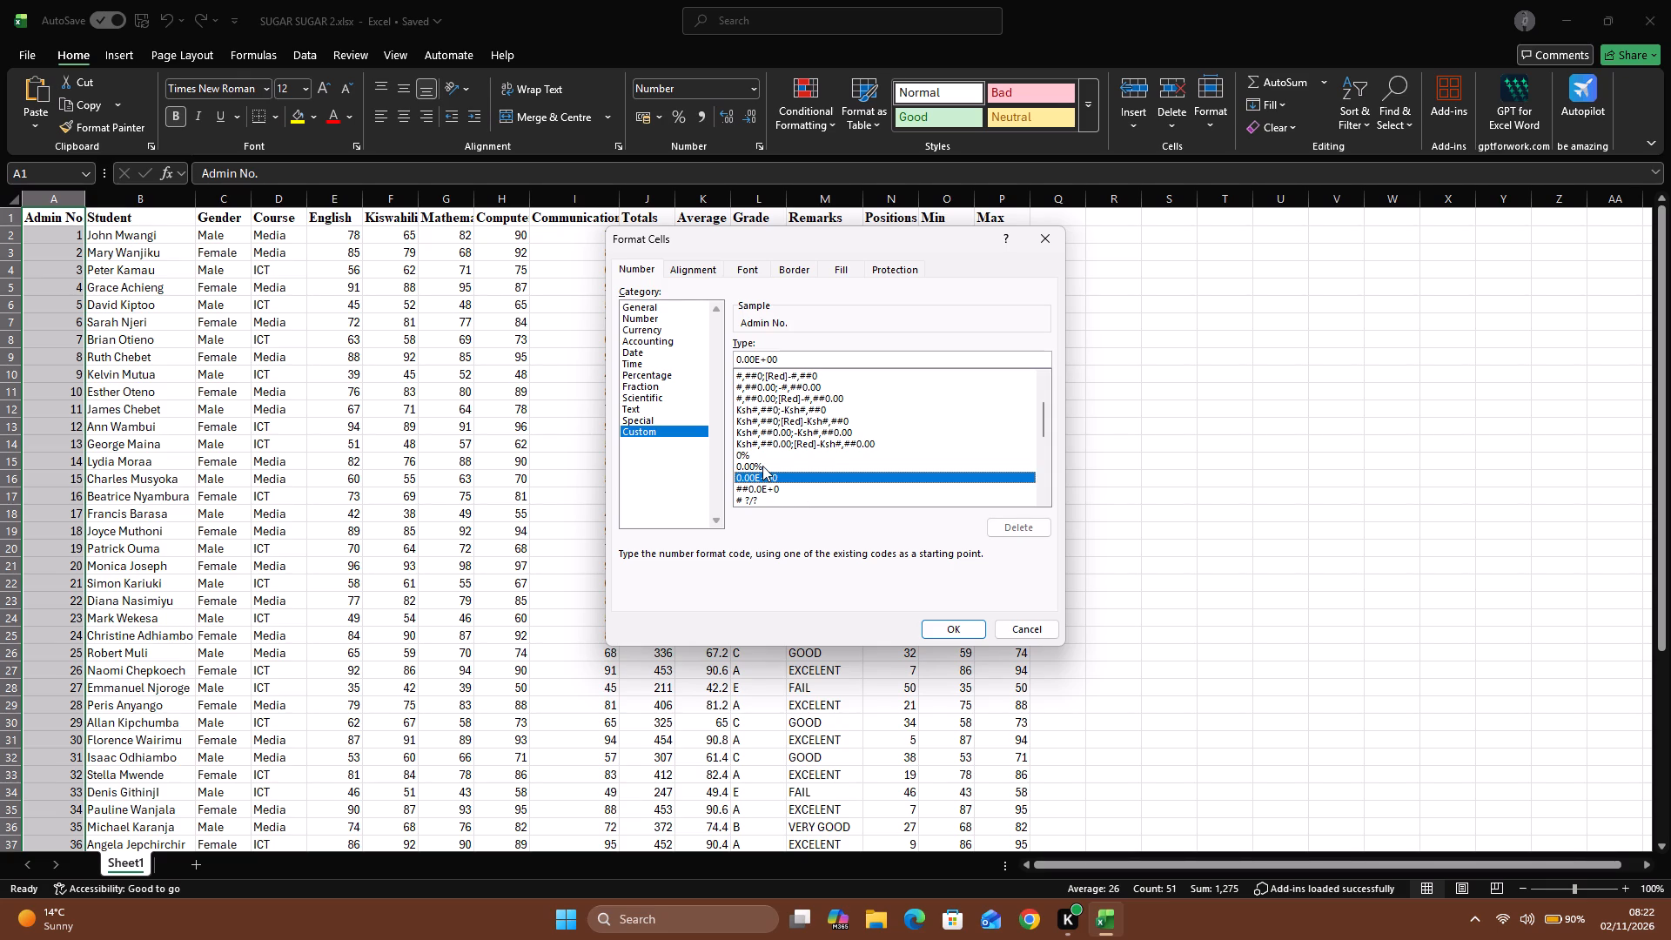
{"action": "scroll", "coordinate": [762, 465], "scroll_direction": "up", "scroll_amount": 2}
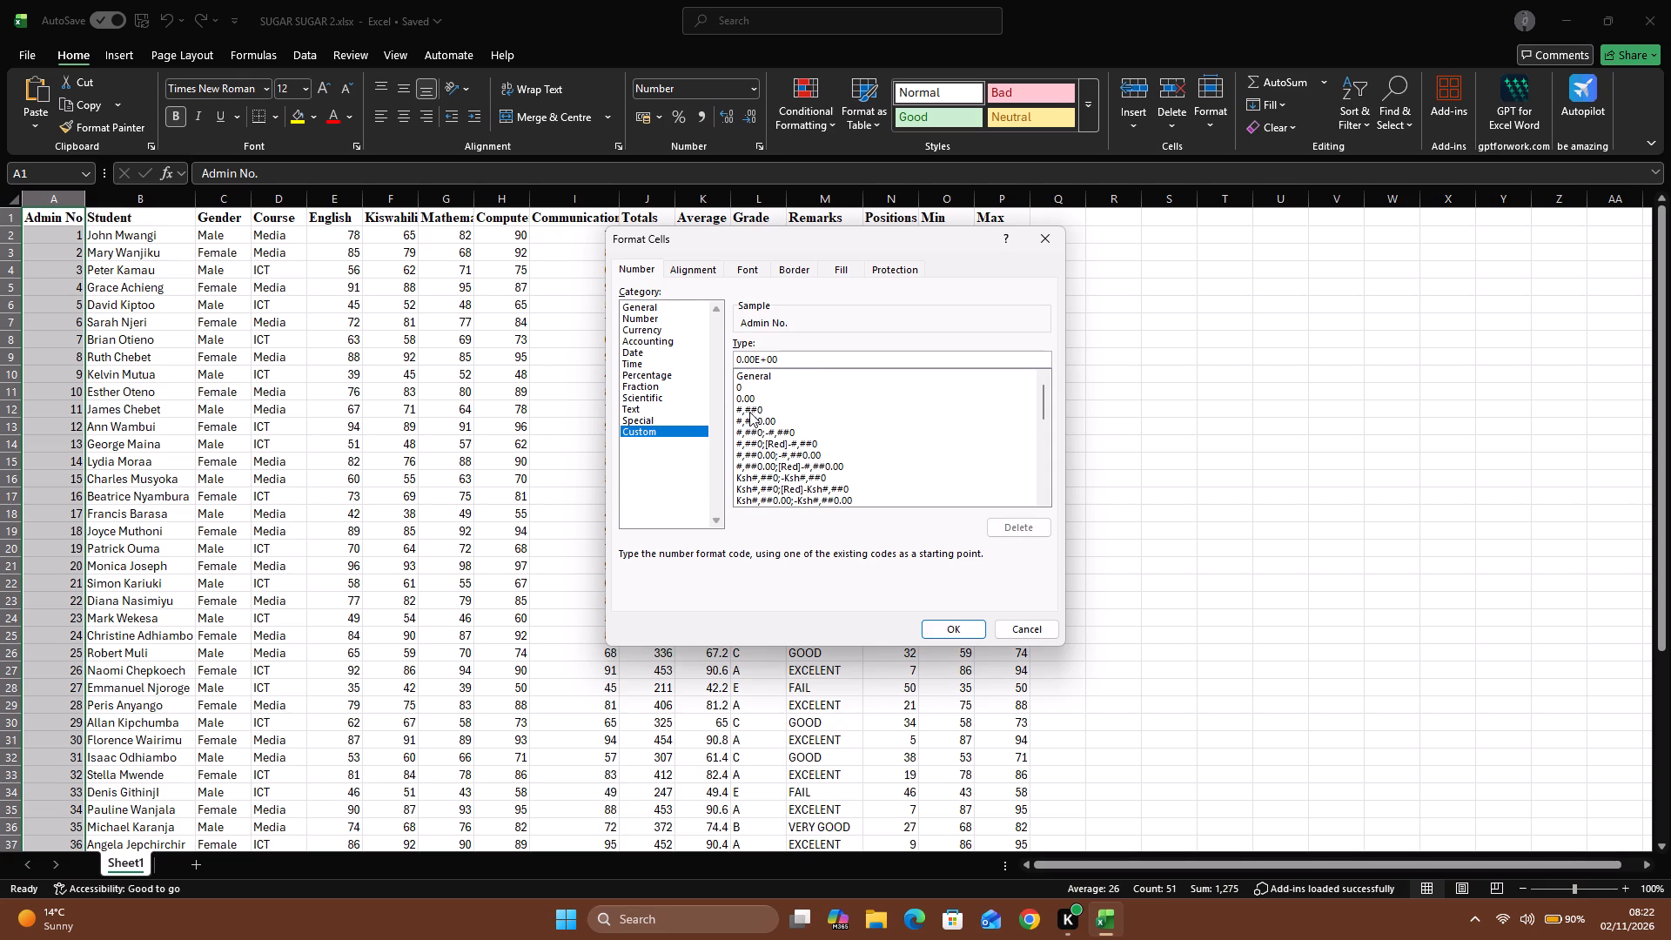
{"action": "left_click", "coordinate": [749, 411]}
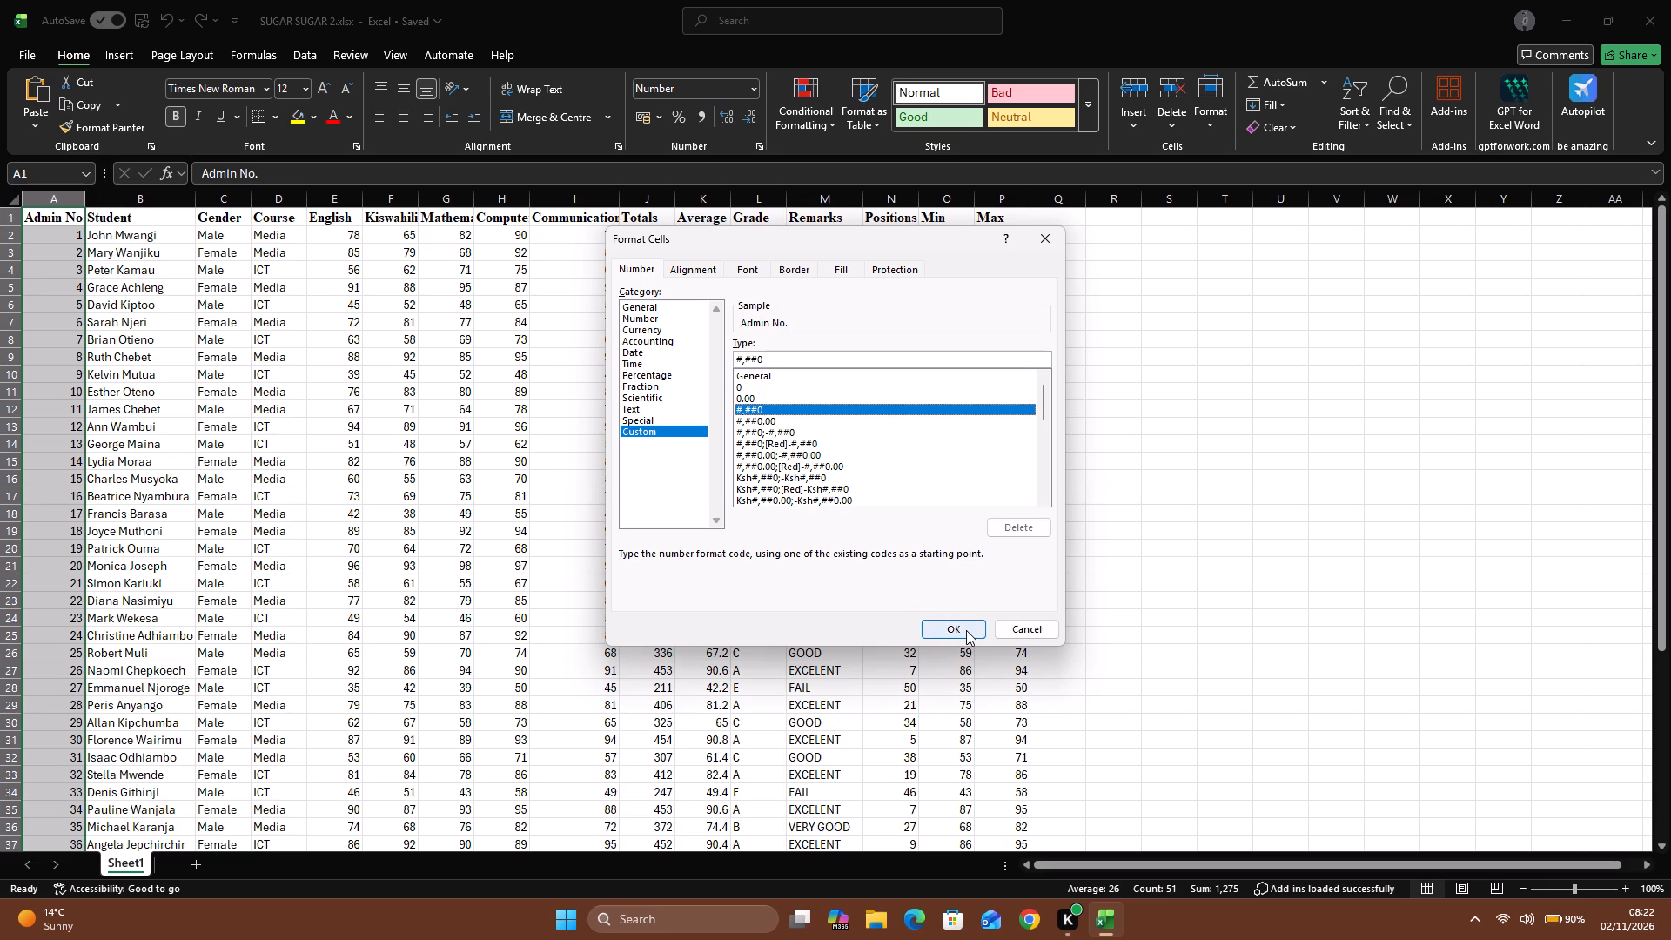
{"action": "left_click", "coordinate": [966, 630]}
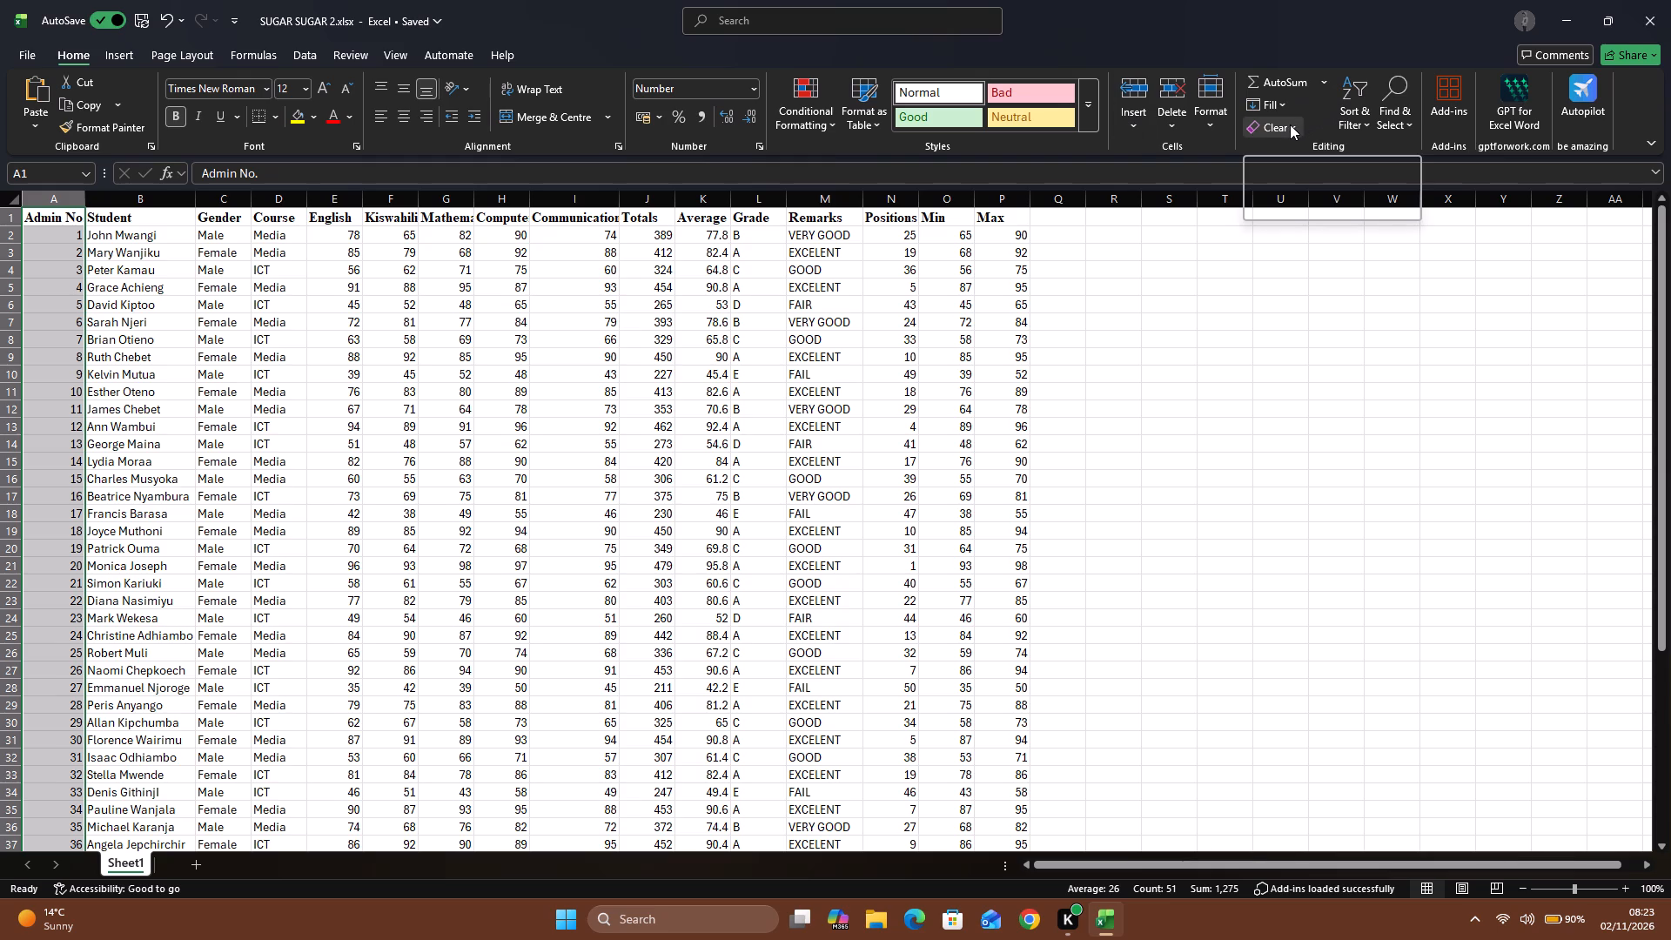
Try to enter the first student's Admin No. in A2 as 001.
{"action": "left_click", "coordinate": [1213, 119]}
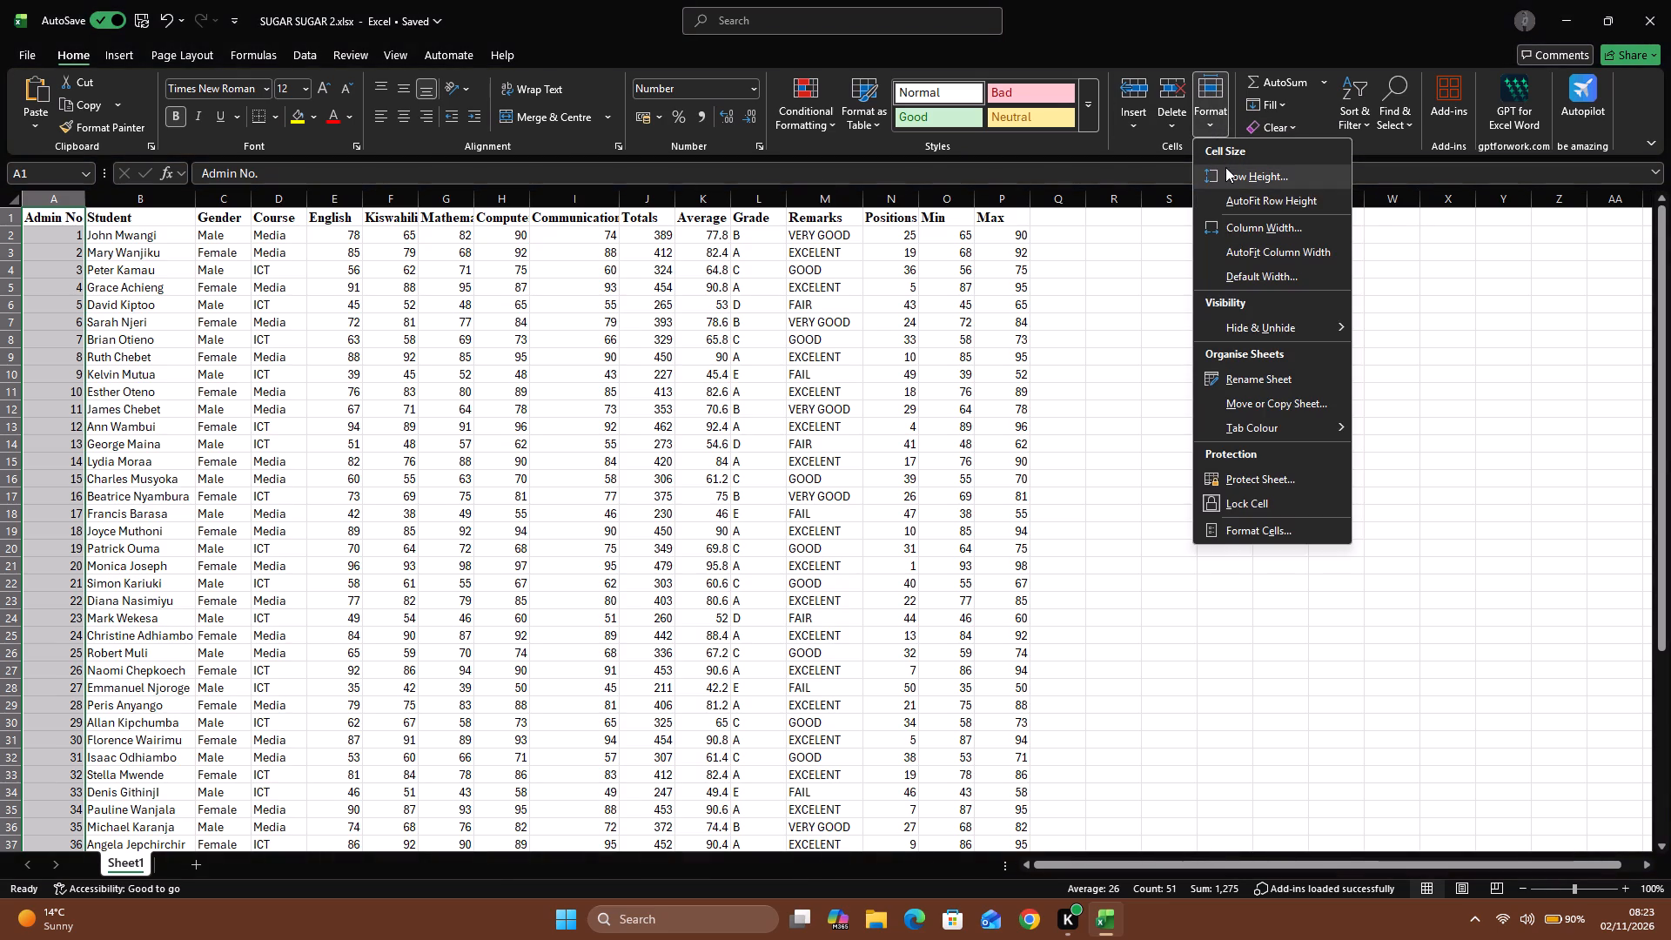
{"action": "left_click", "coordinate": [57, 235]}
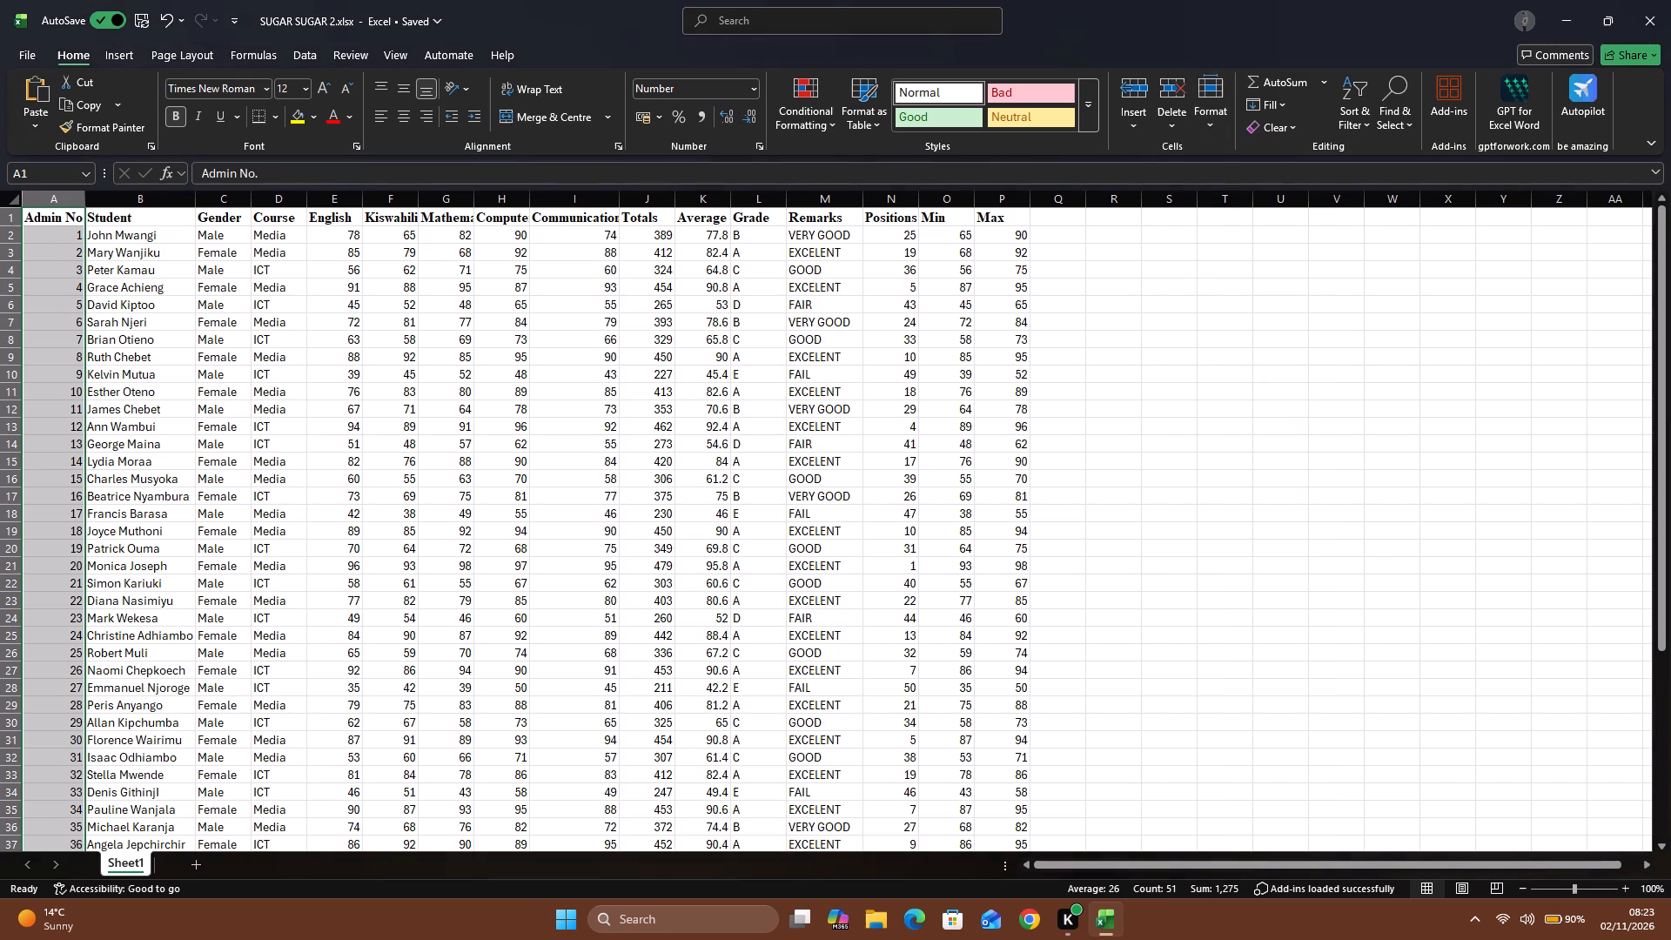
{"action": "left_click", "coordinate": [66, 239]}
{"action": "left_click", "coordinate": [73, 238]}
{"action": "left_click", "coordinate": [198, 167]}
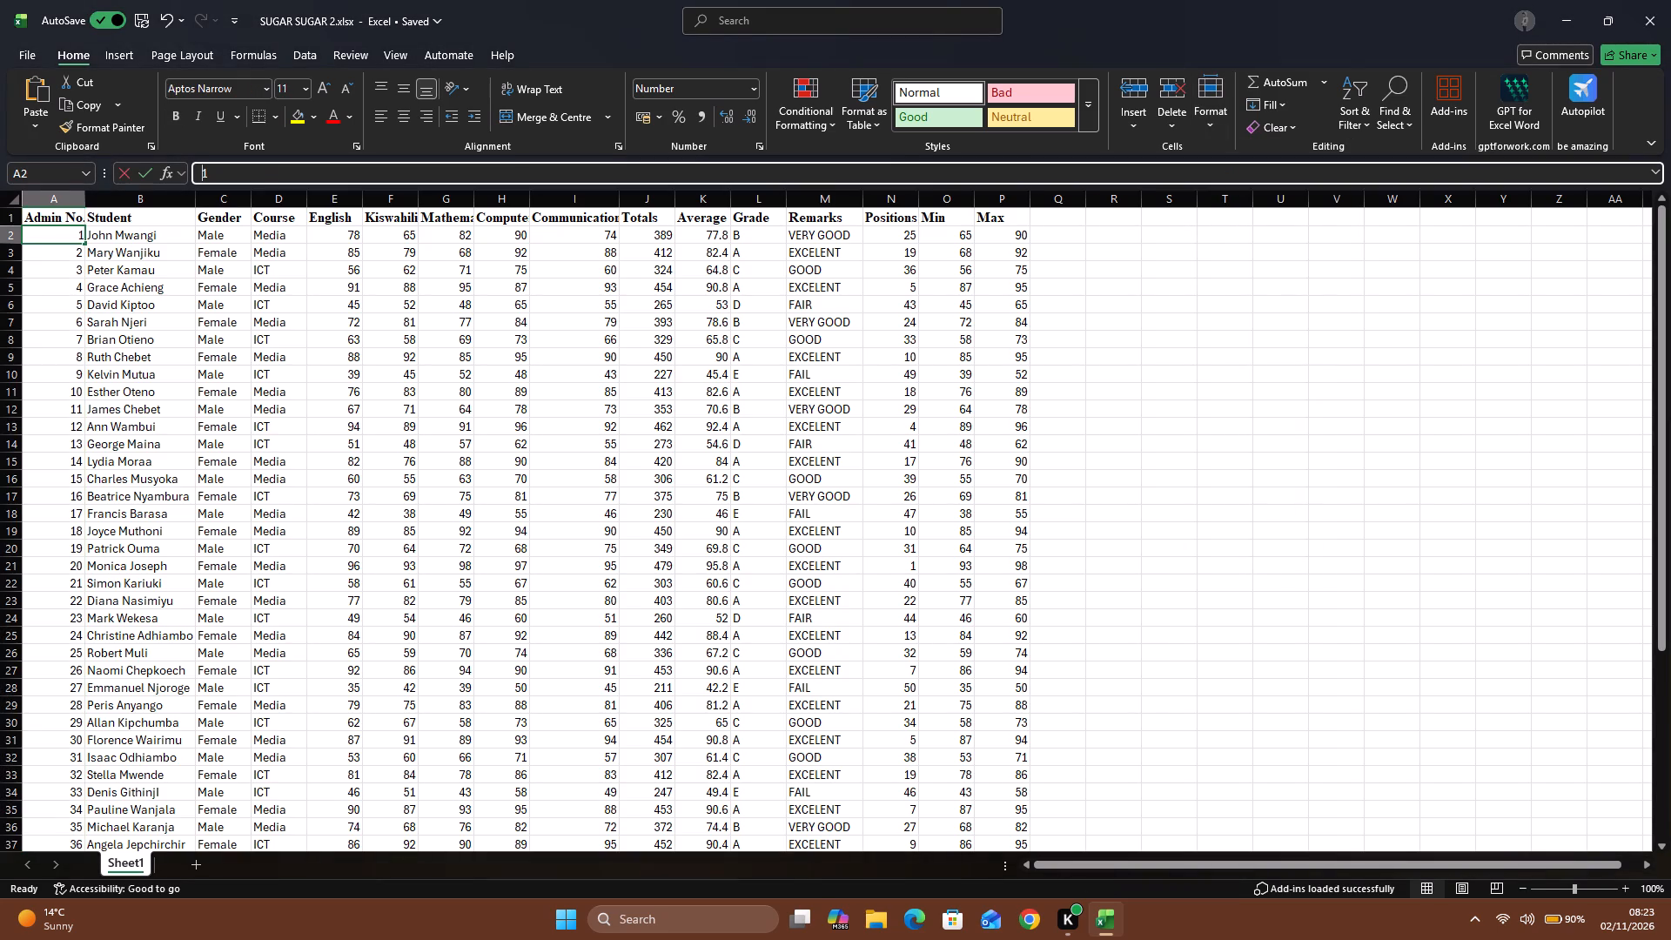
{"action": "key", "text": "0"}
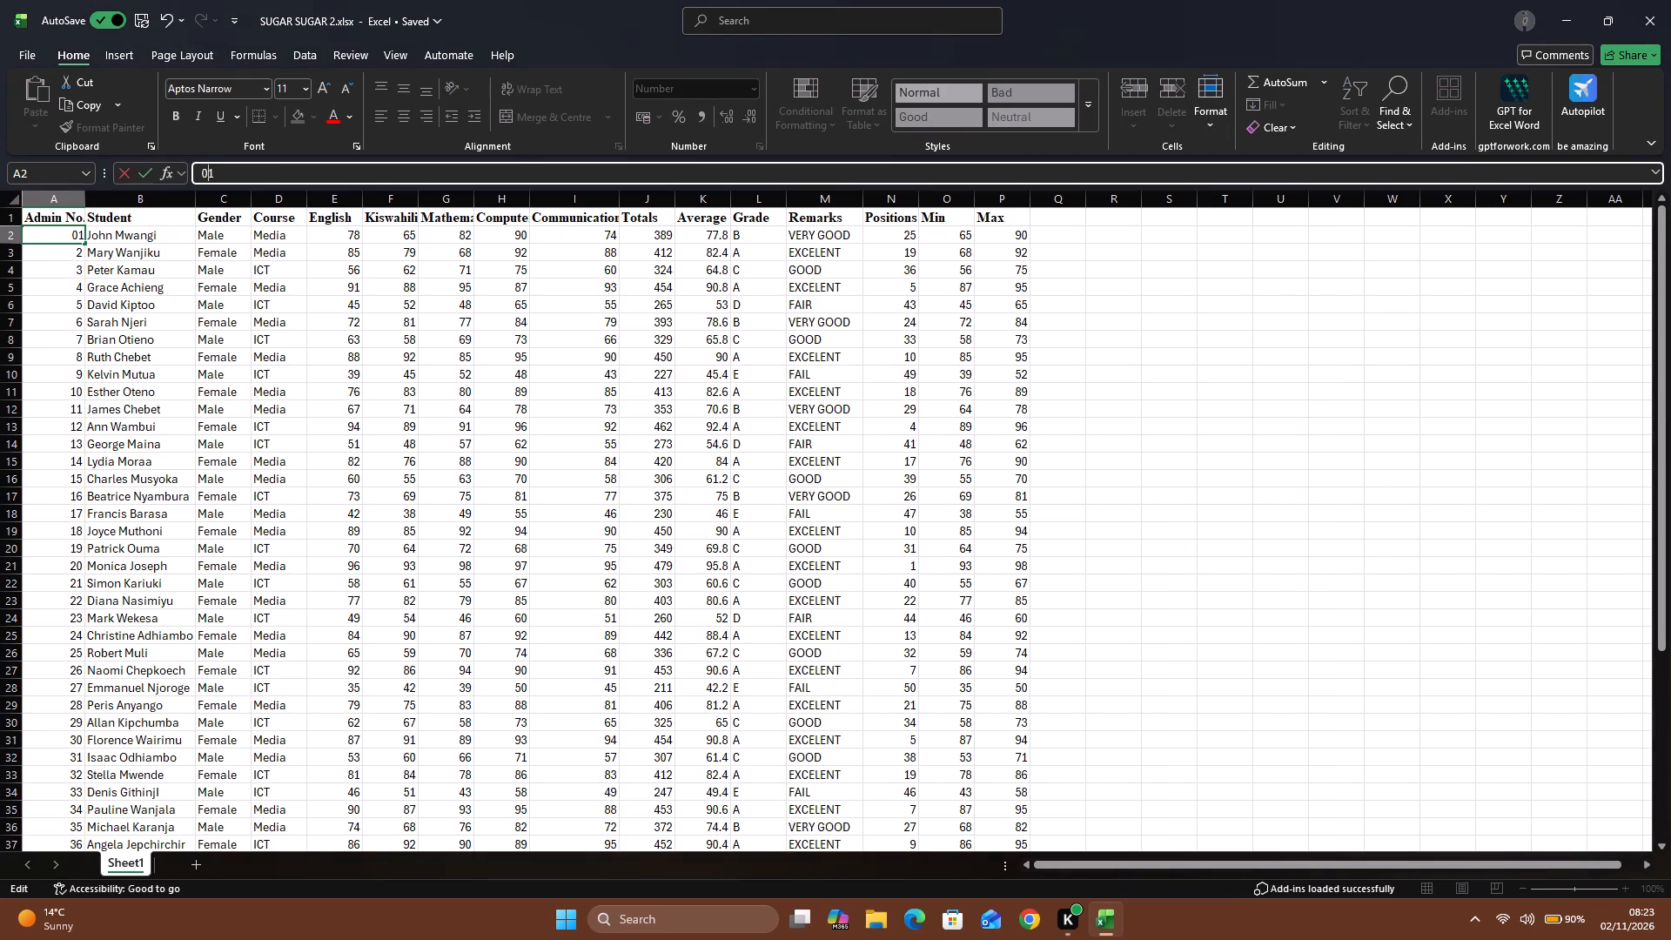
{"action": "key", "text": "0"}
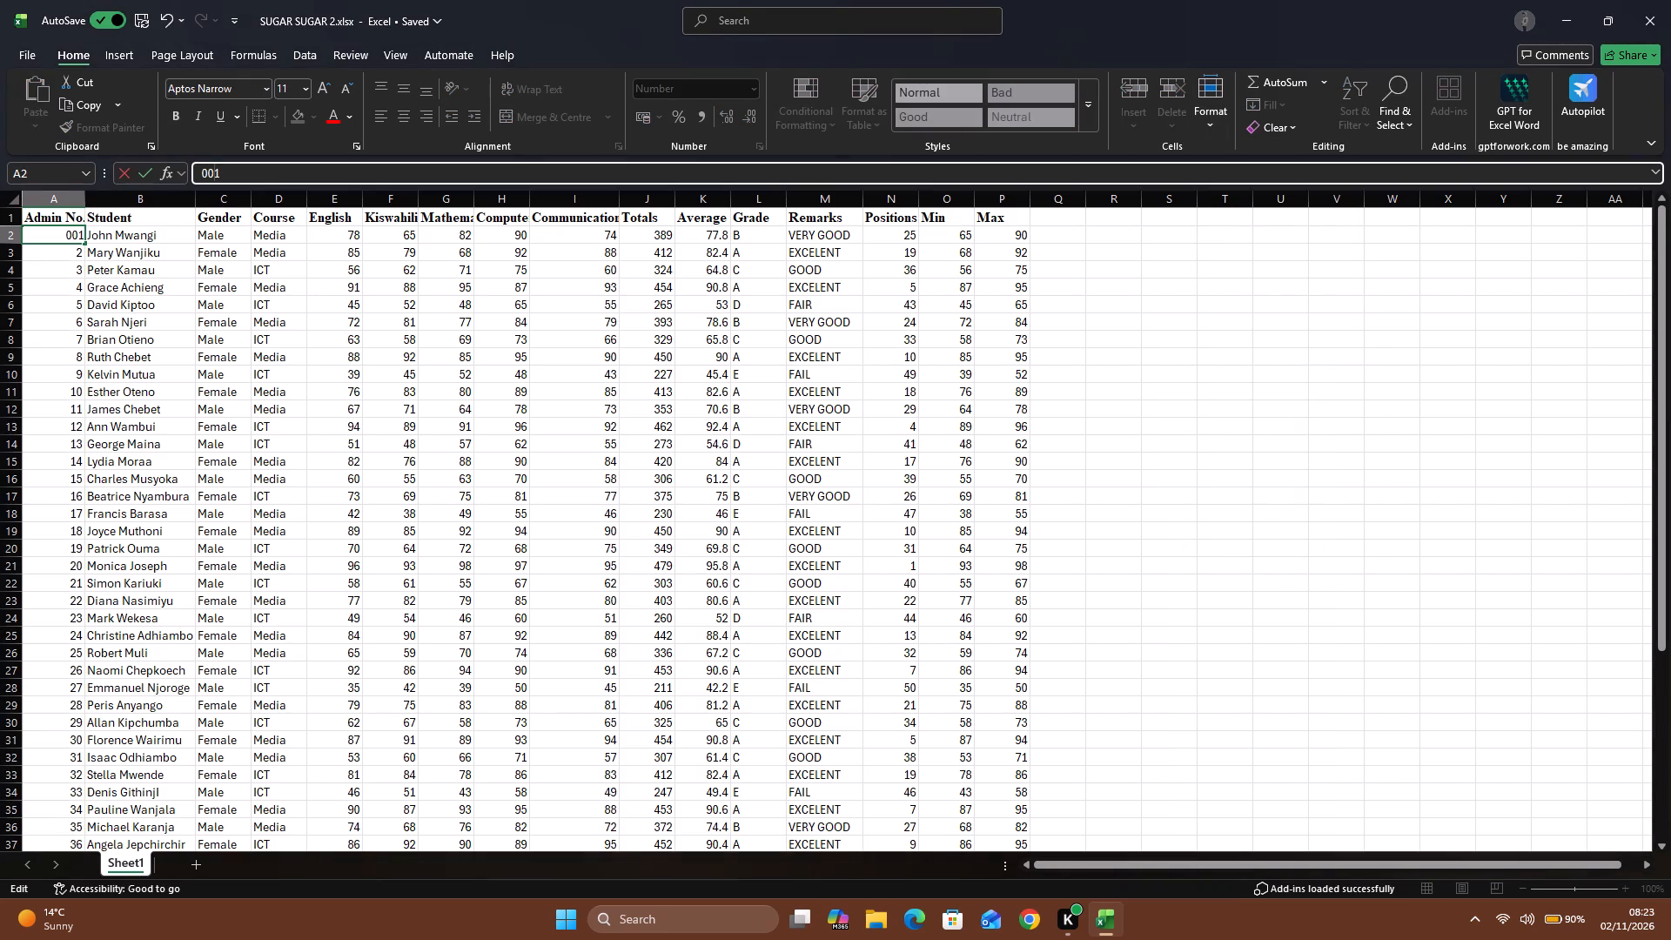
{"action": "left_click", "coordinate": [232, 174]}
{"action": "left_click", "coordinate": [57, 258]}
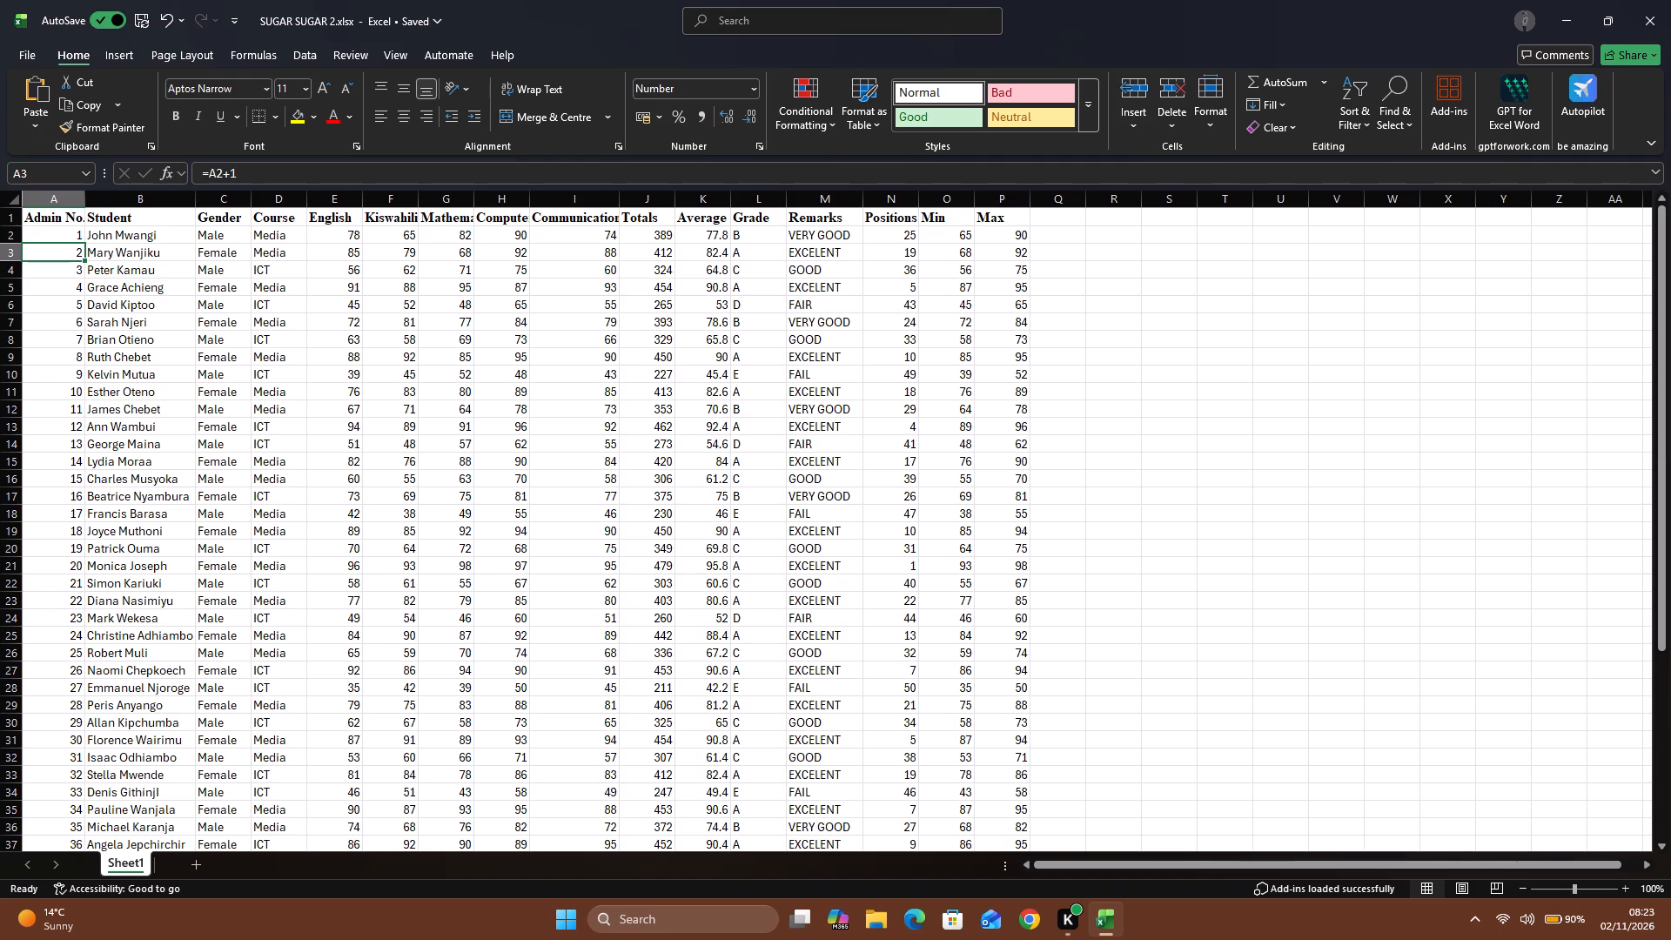
Examine the number format categories for cell A2 from Currency through Custom, including the 0.00 custom code.
{"action": "left_click", "coordinate": [69, 242]}
{"action": "left_click", "coordinate": [76, 235]}
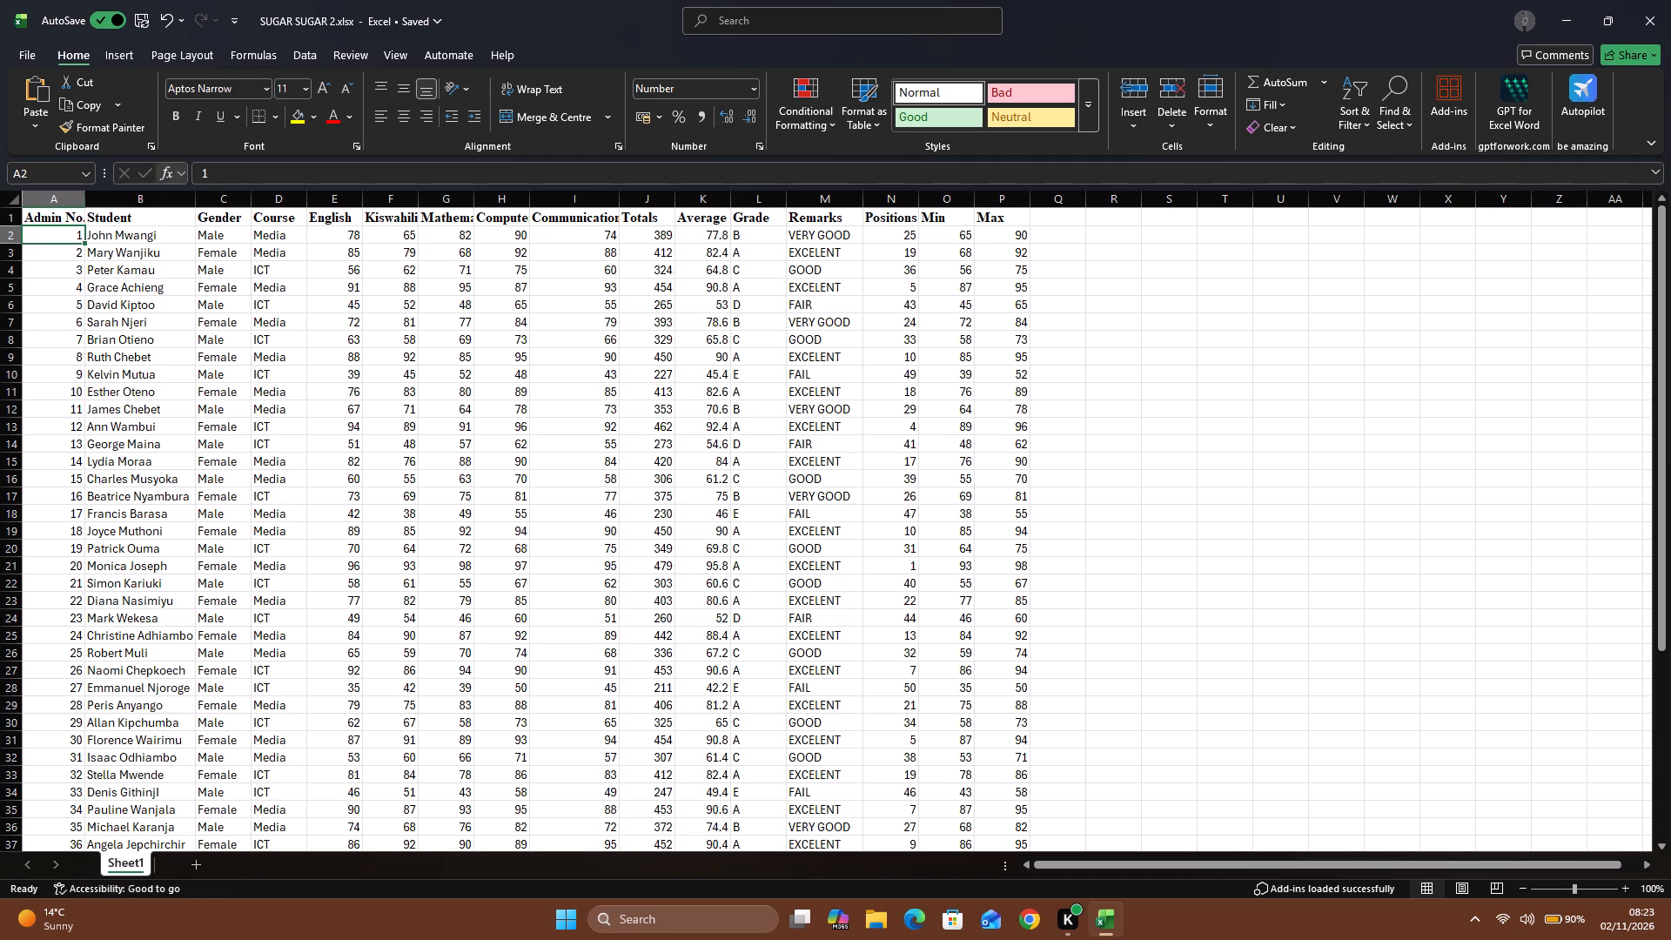
{"action": "left_click", "coordinate": [1220, 127]}
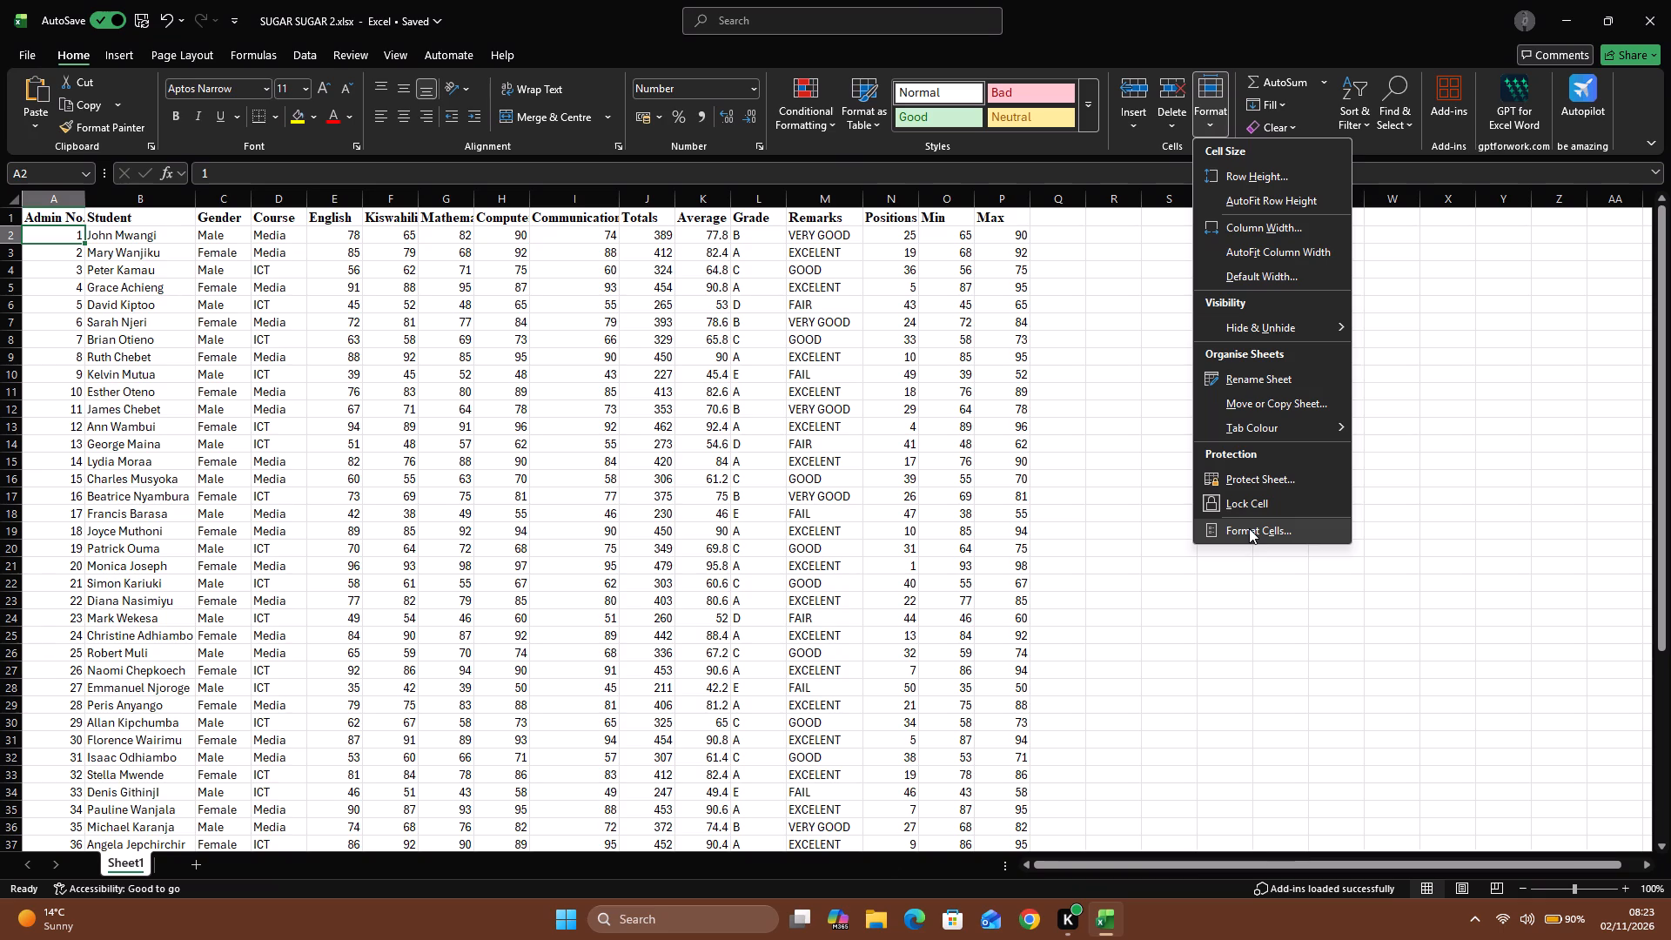
{"action": "left_click", "coordinate": [1249, 528]}
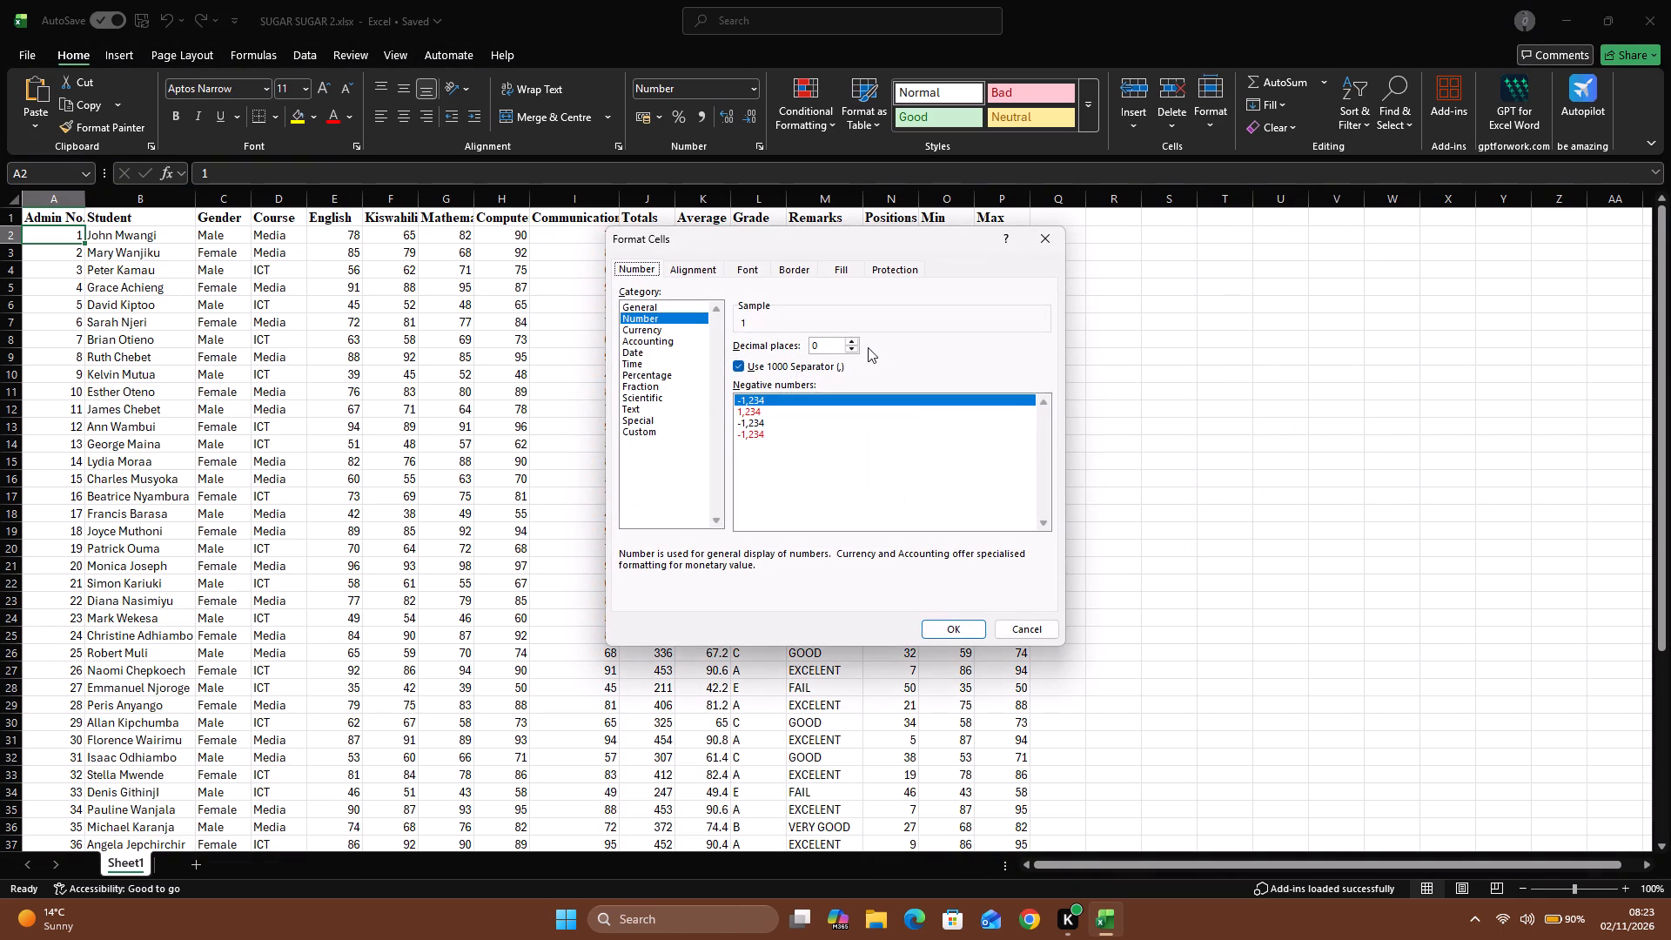
{"action": "left_click", "coordinate": [654, 329]}
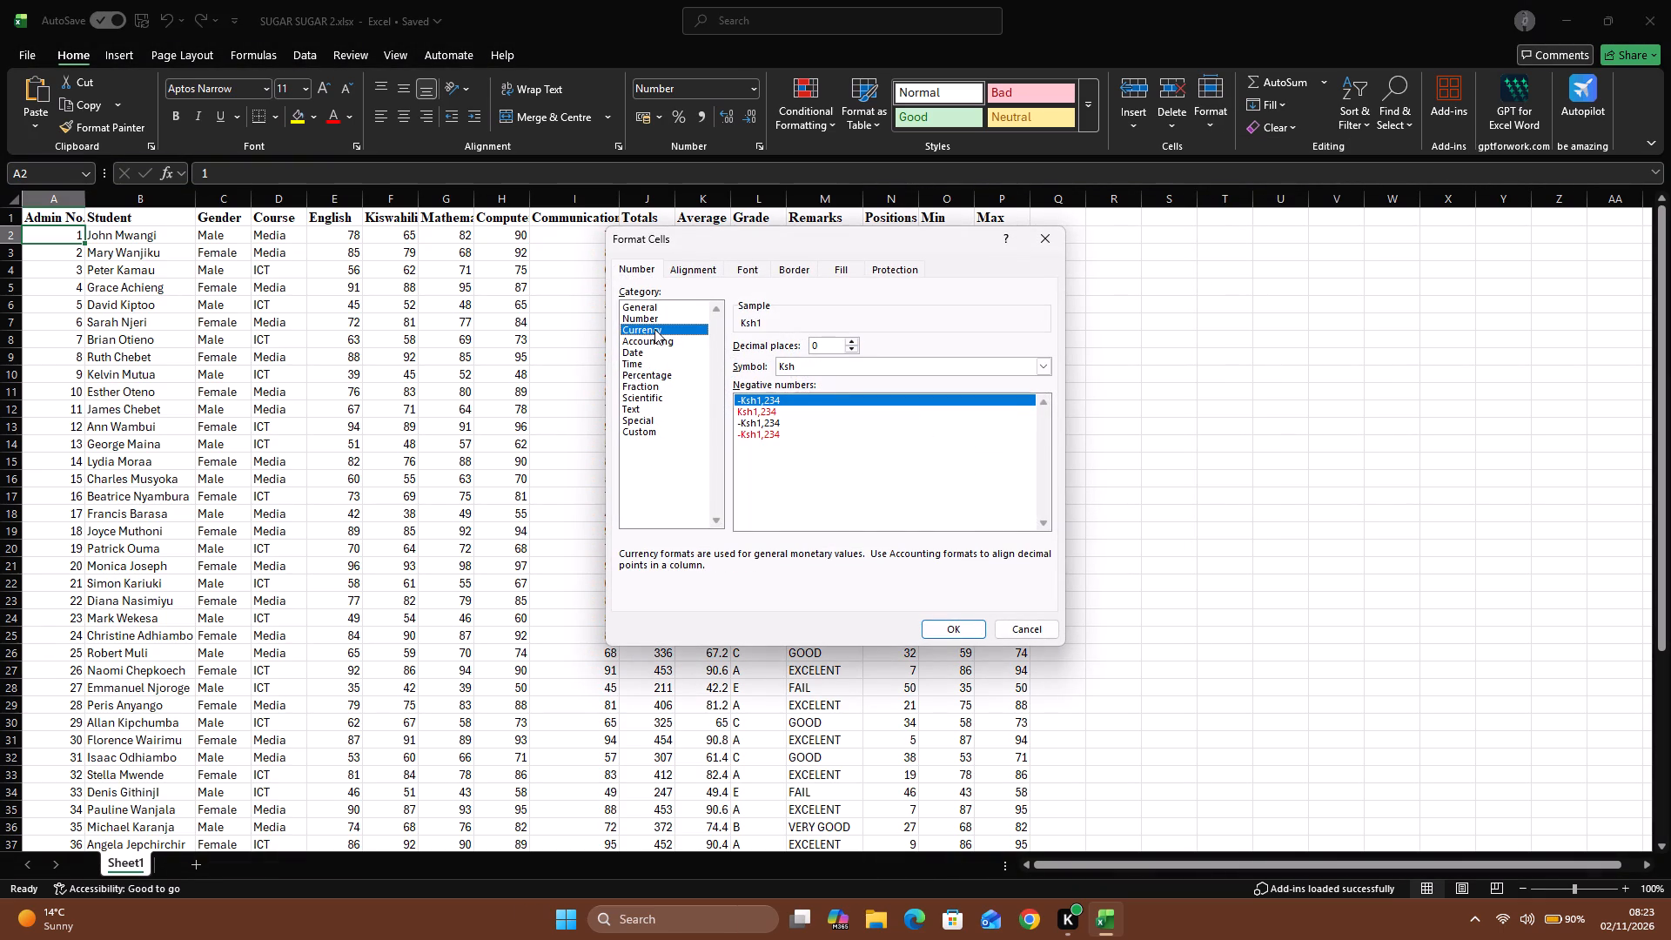
{"action": "left_click", "coordinate": [658, 343]}
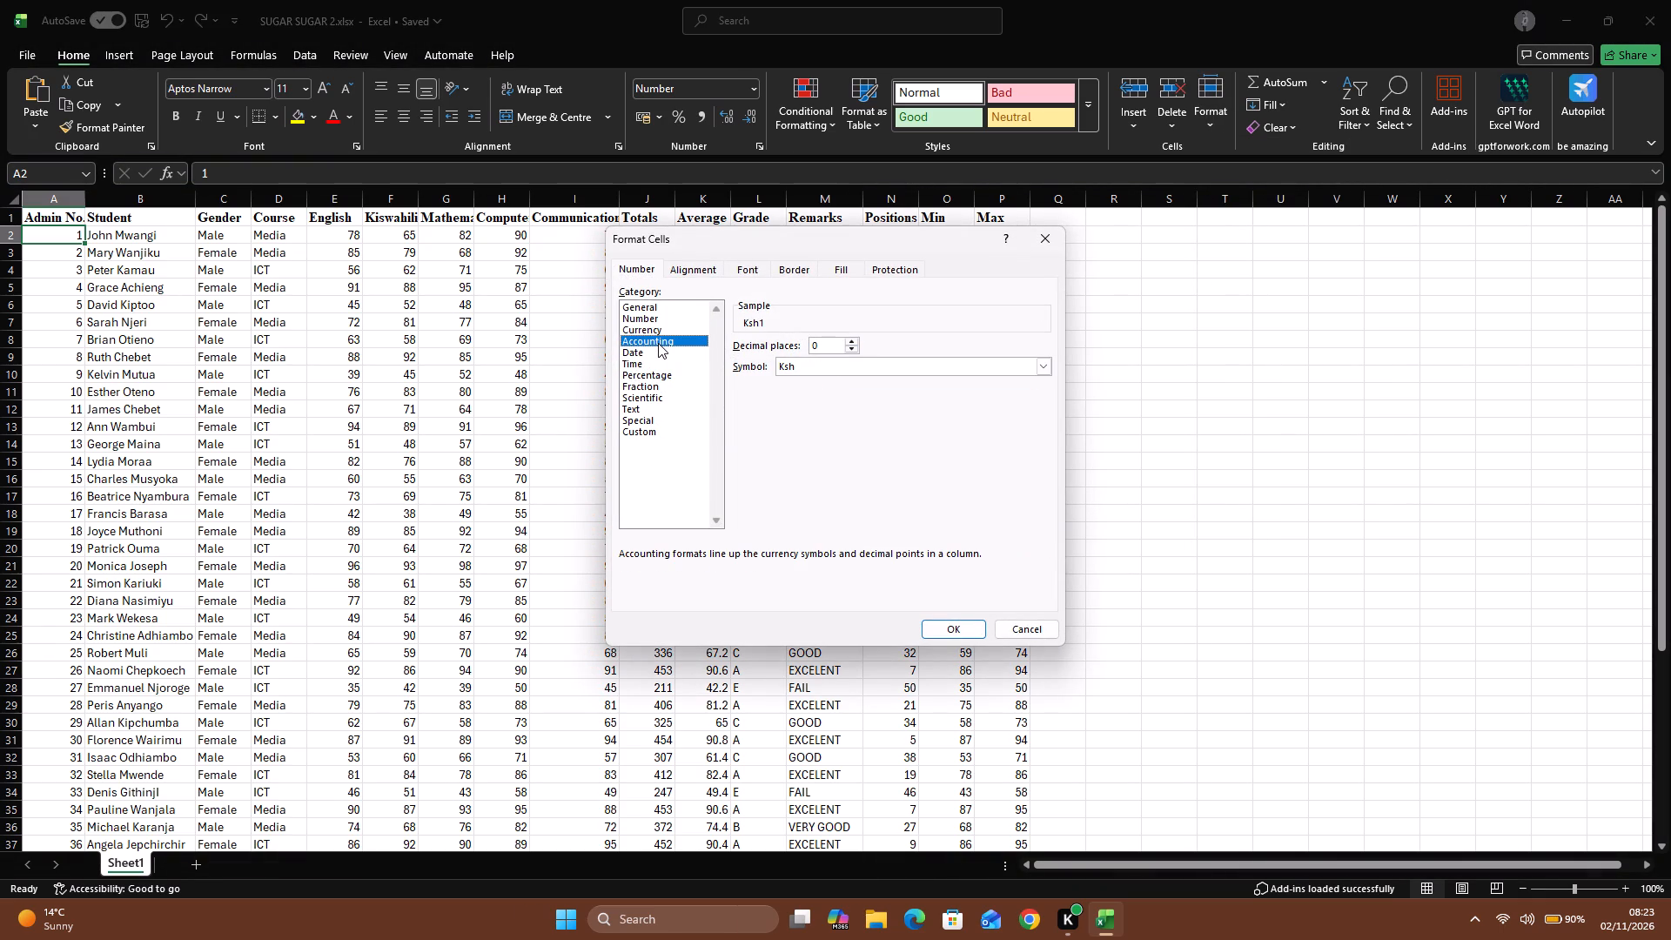
{"action": "left_click", "coordinate": [653, 351]}
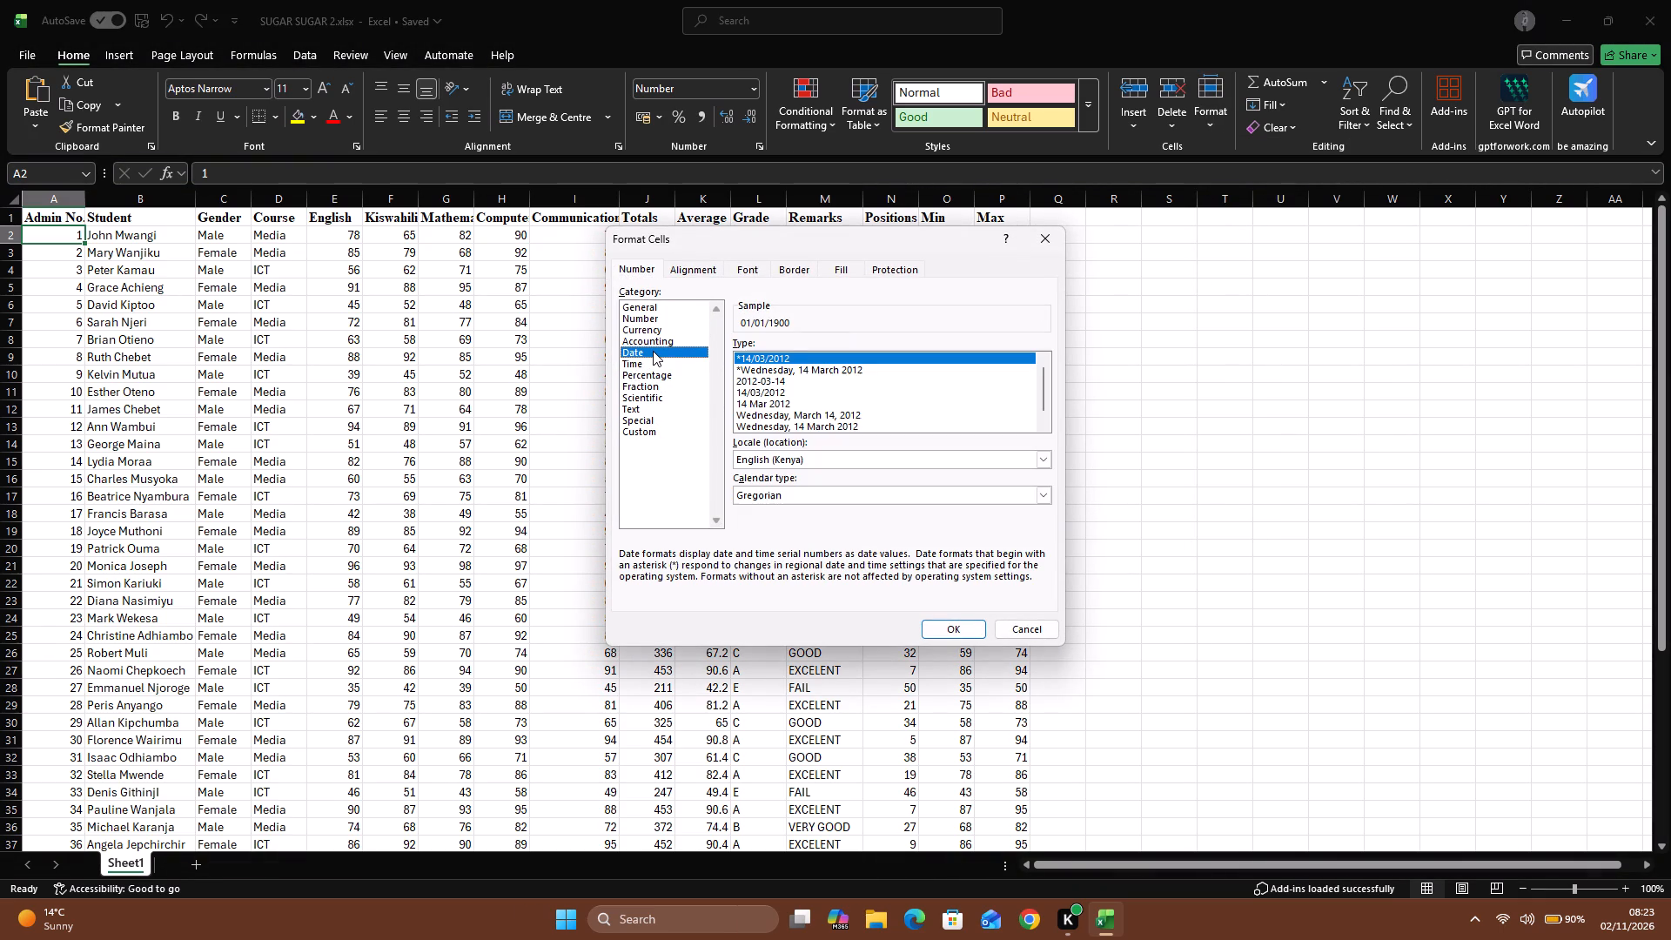
{"action": "left_click", "coordinate": [653, 365]}
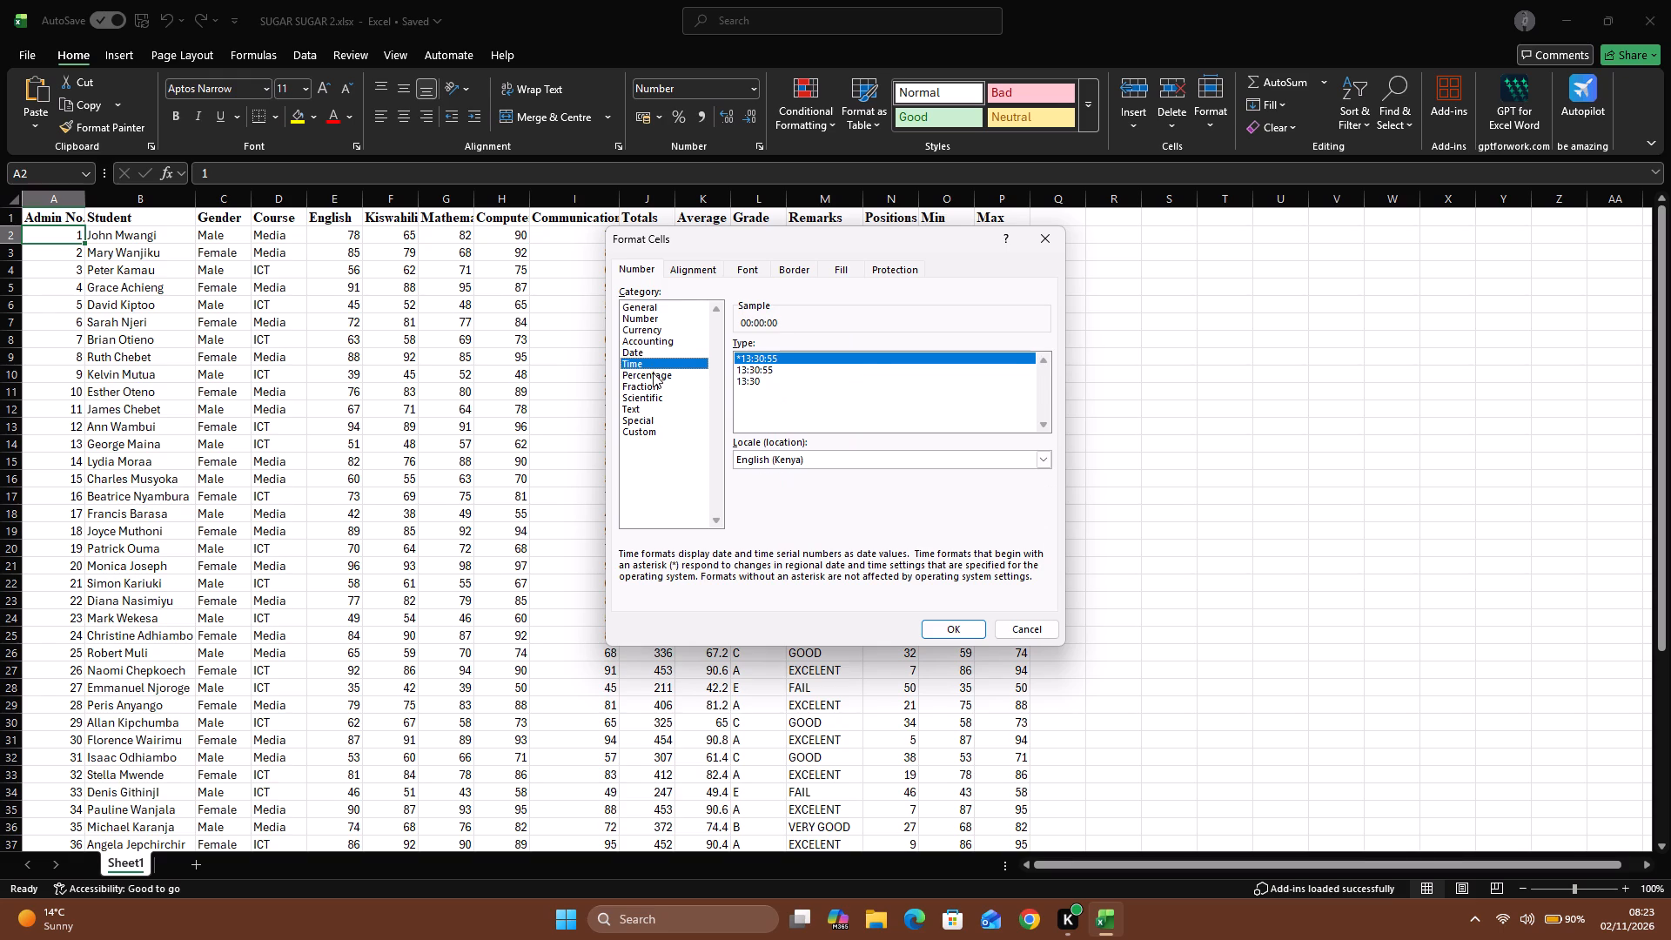
{"action": "left_click", "coordinate": [653, 373]}
{"action": "left_click", "coordinate": [652, 386]}
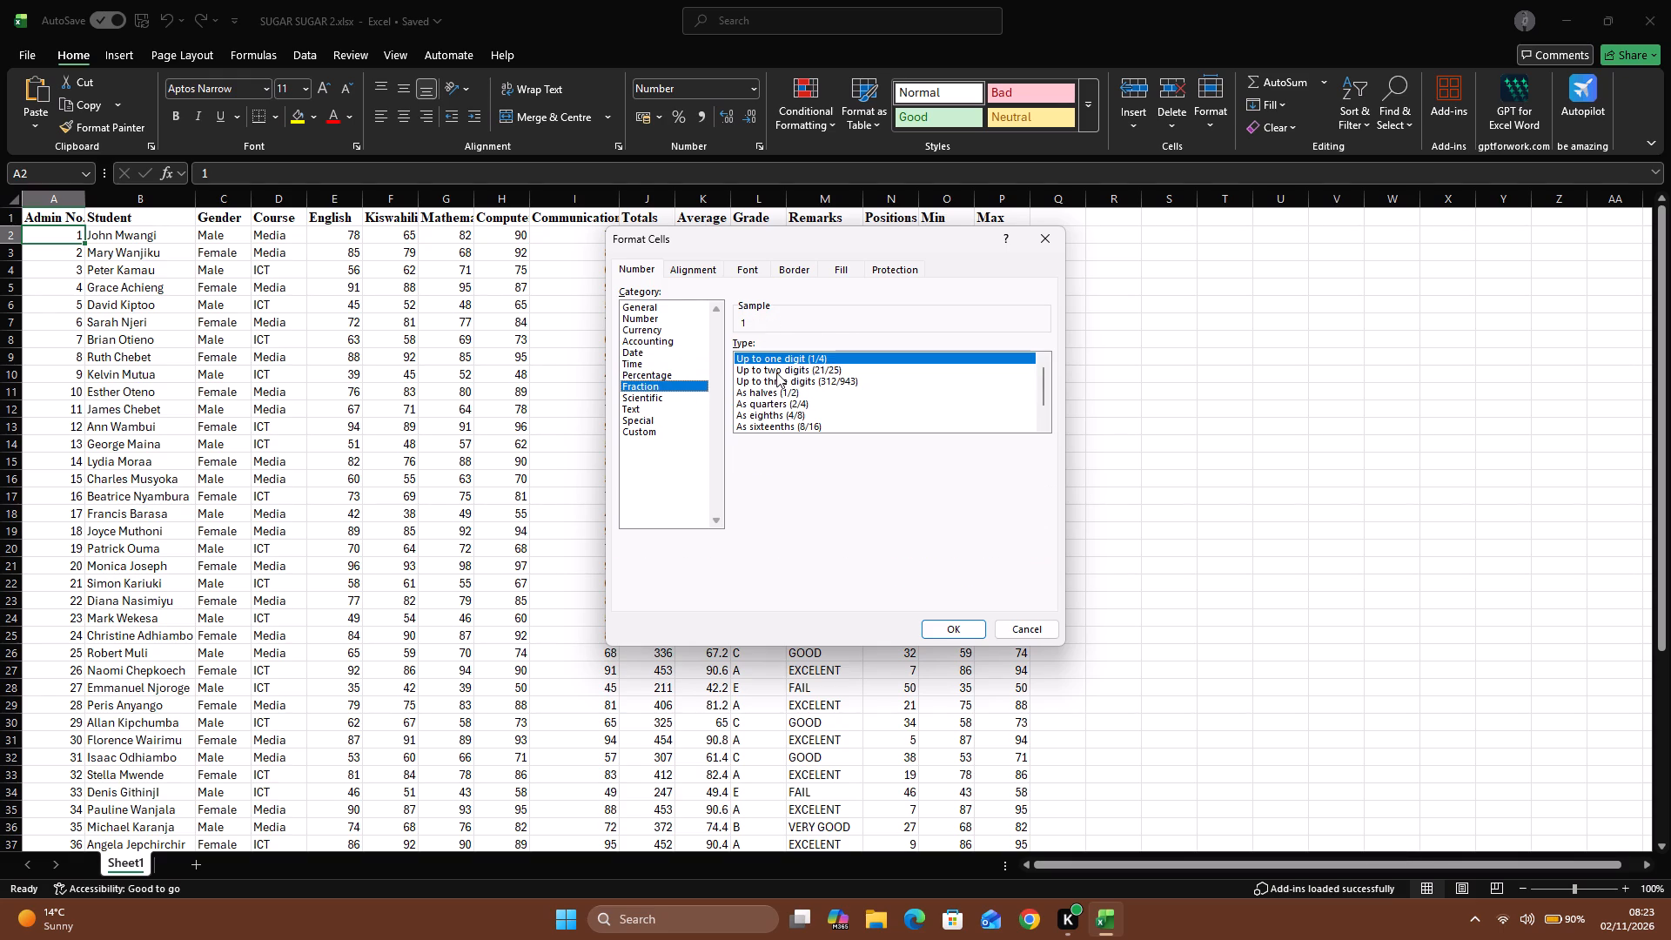
{"action": "left_click", "coordinate": [653, 396]}
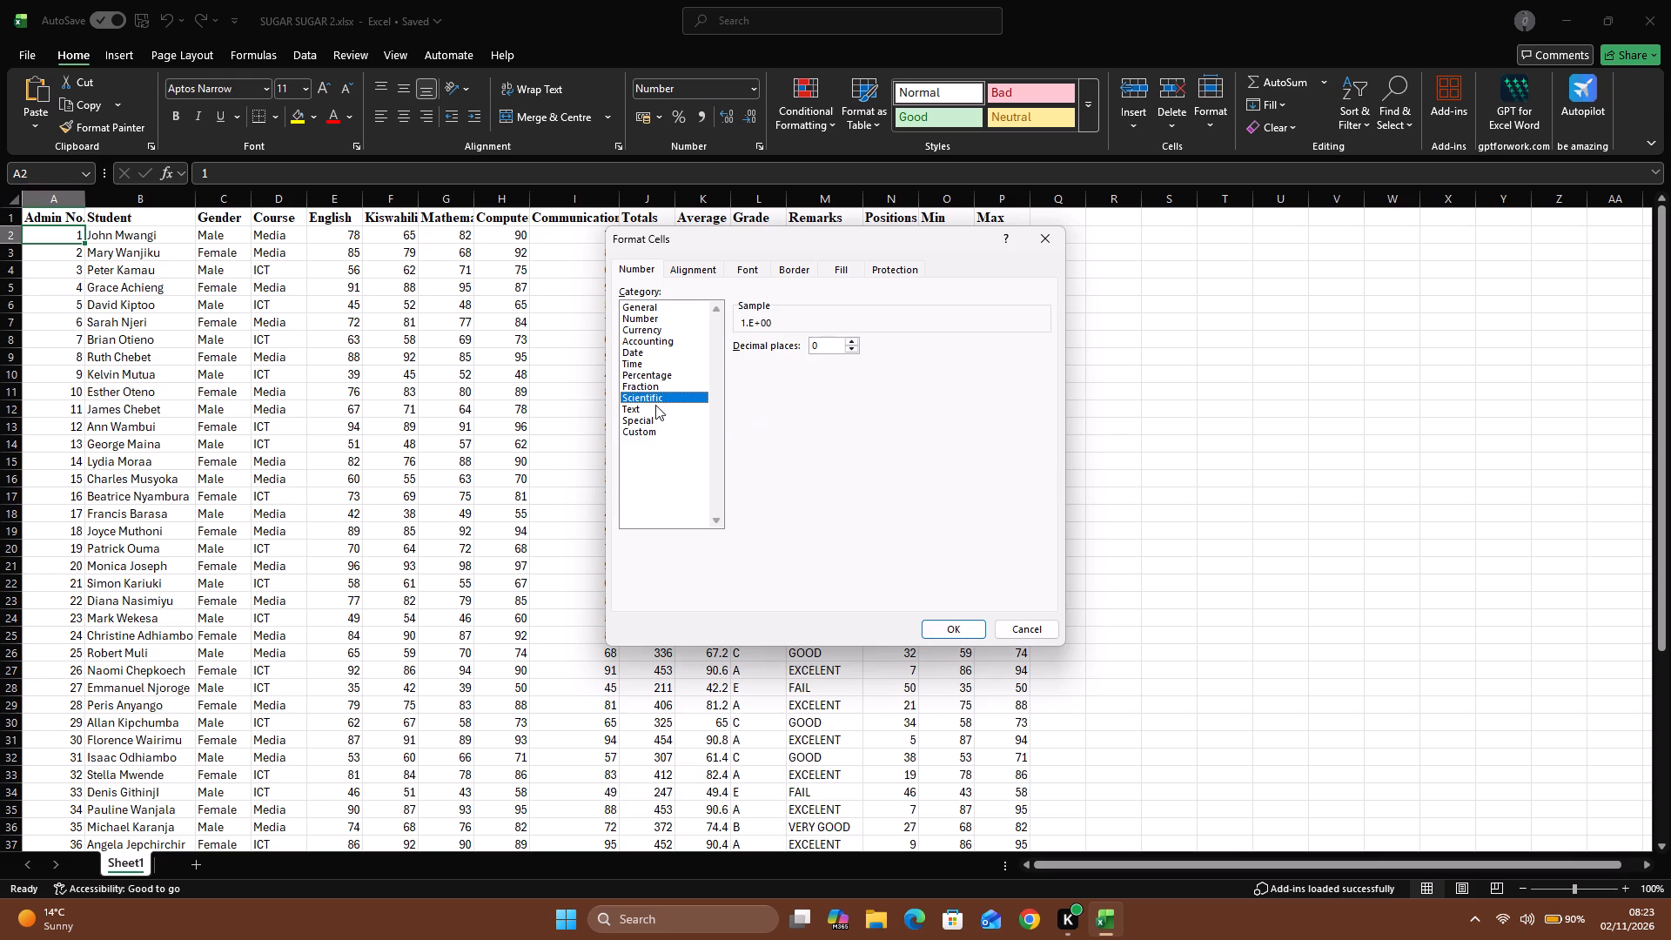
{"action": "left_click", "coordinate": [752, 326]}
{"action": "left_click", "coordinate": [767, 320]}
{"action": "left_click", "coordinate": [648, 406]}
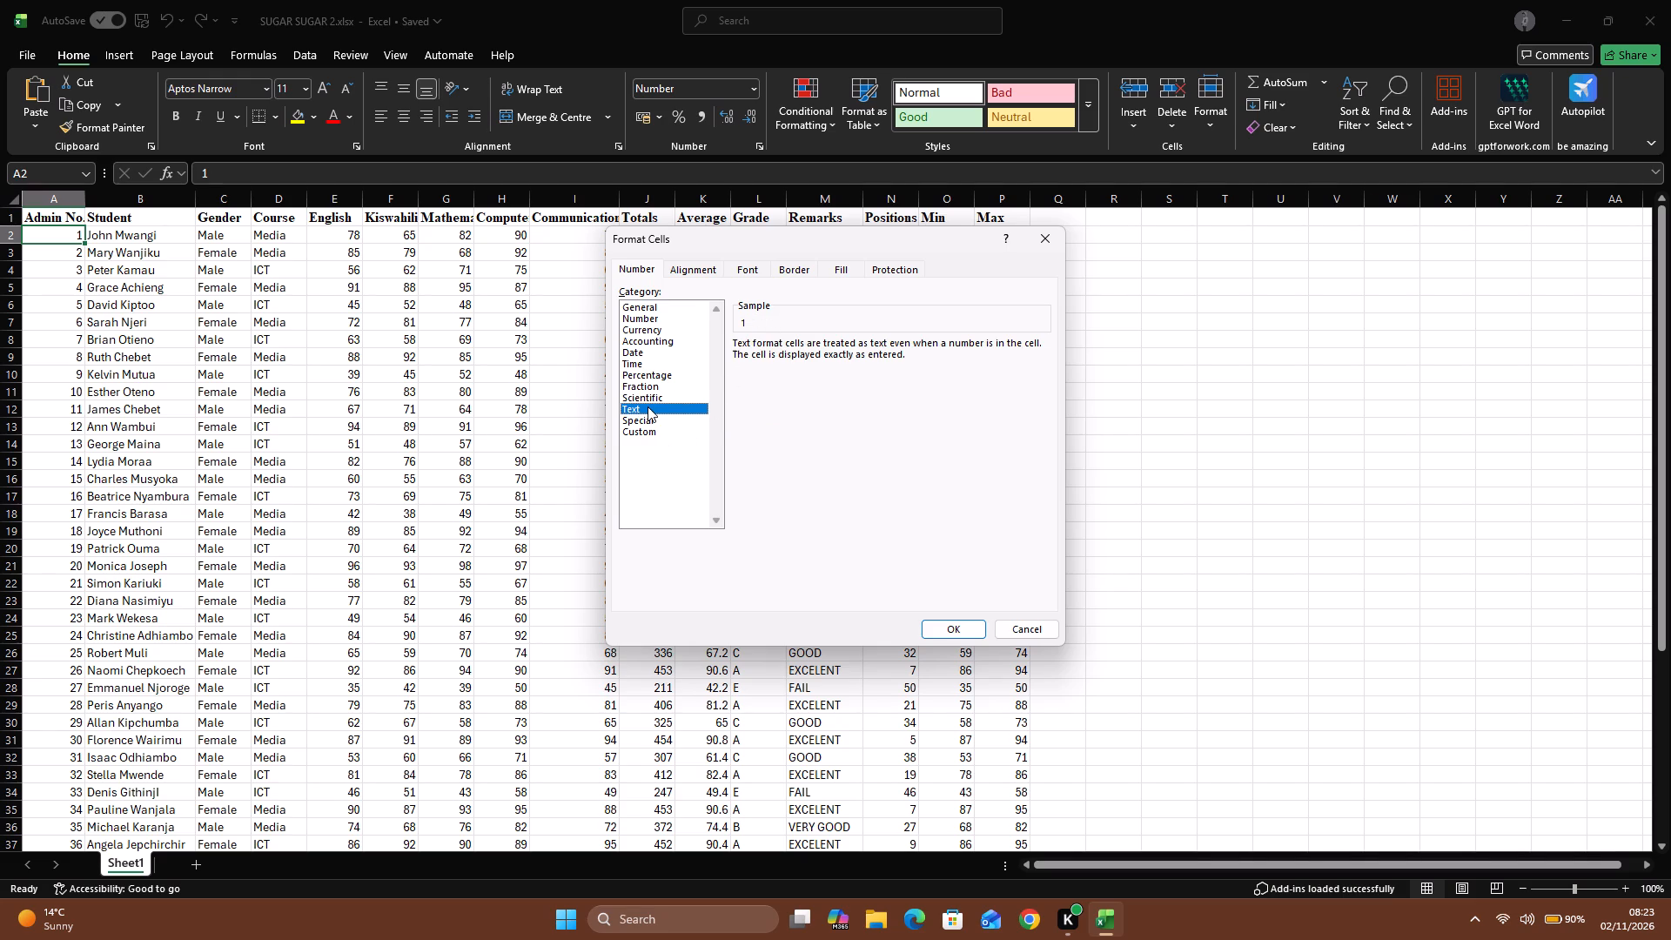
{"action": "left_click", "coordinate": [742, 320]}
{"action": "double_click", "coordinate": [748, 315]}
{"action": "left_click", "coordinate": [750, 329]}
{"action": "left_click", "coordinate": [647, 421]}
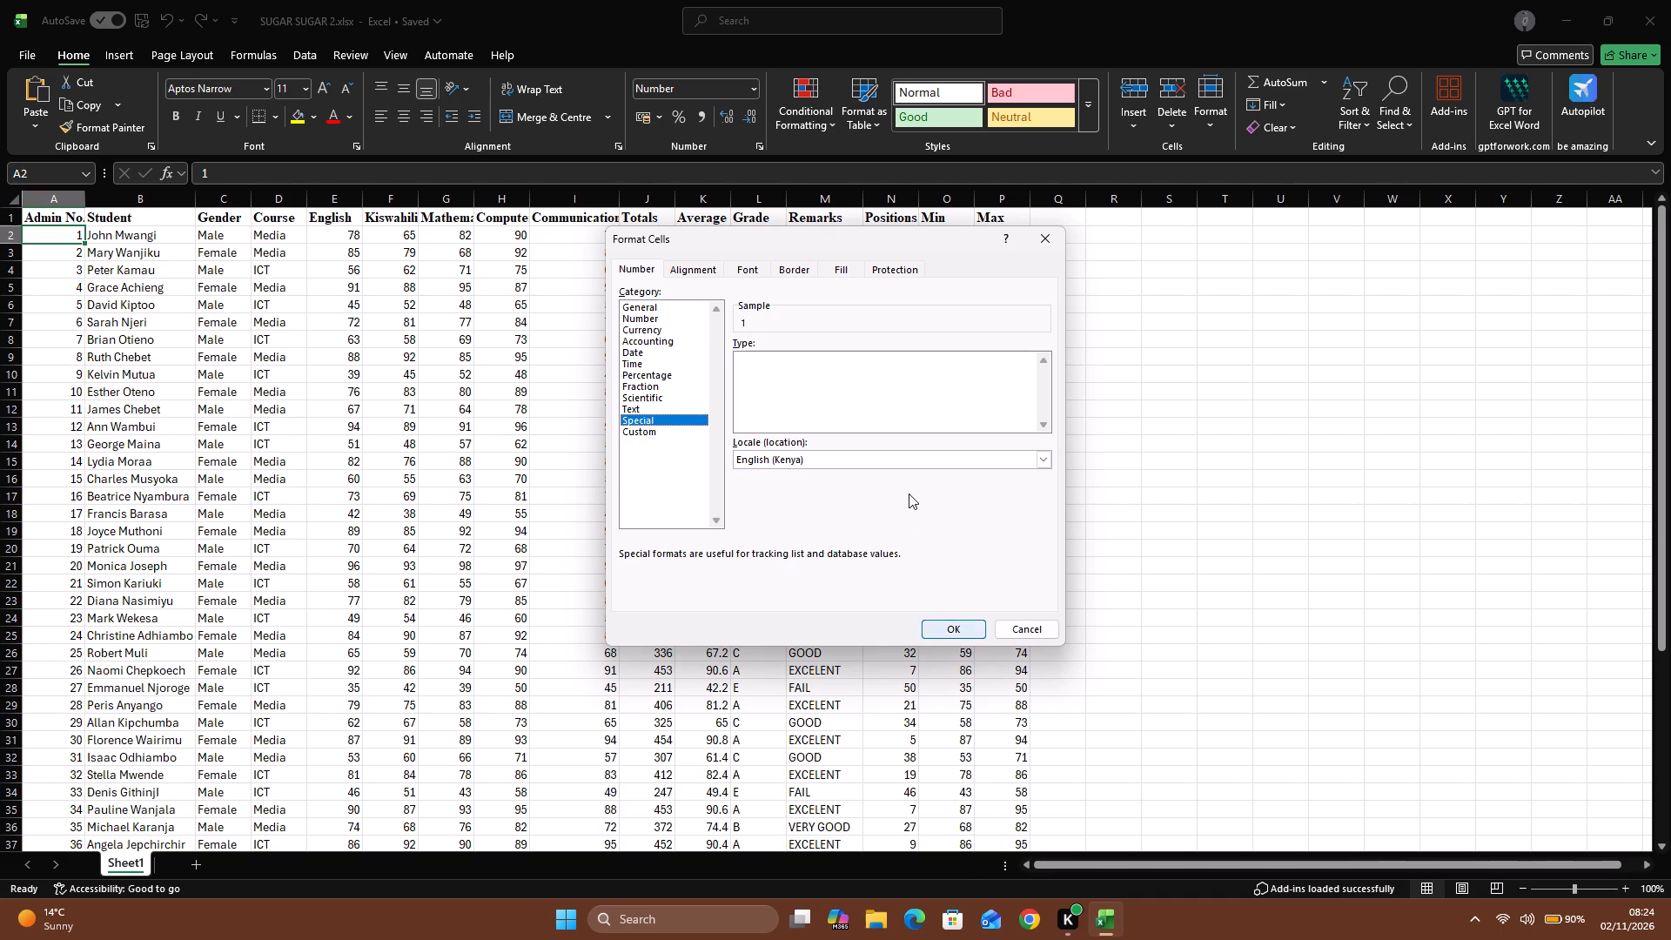
{"action": "left_click", "coordinate": [675, 431]}
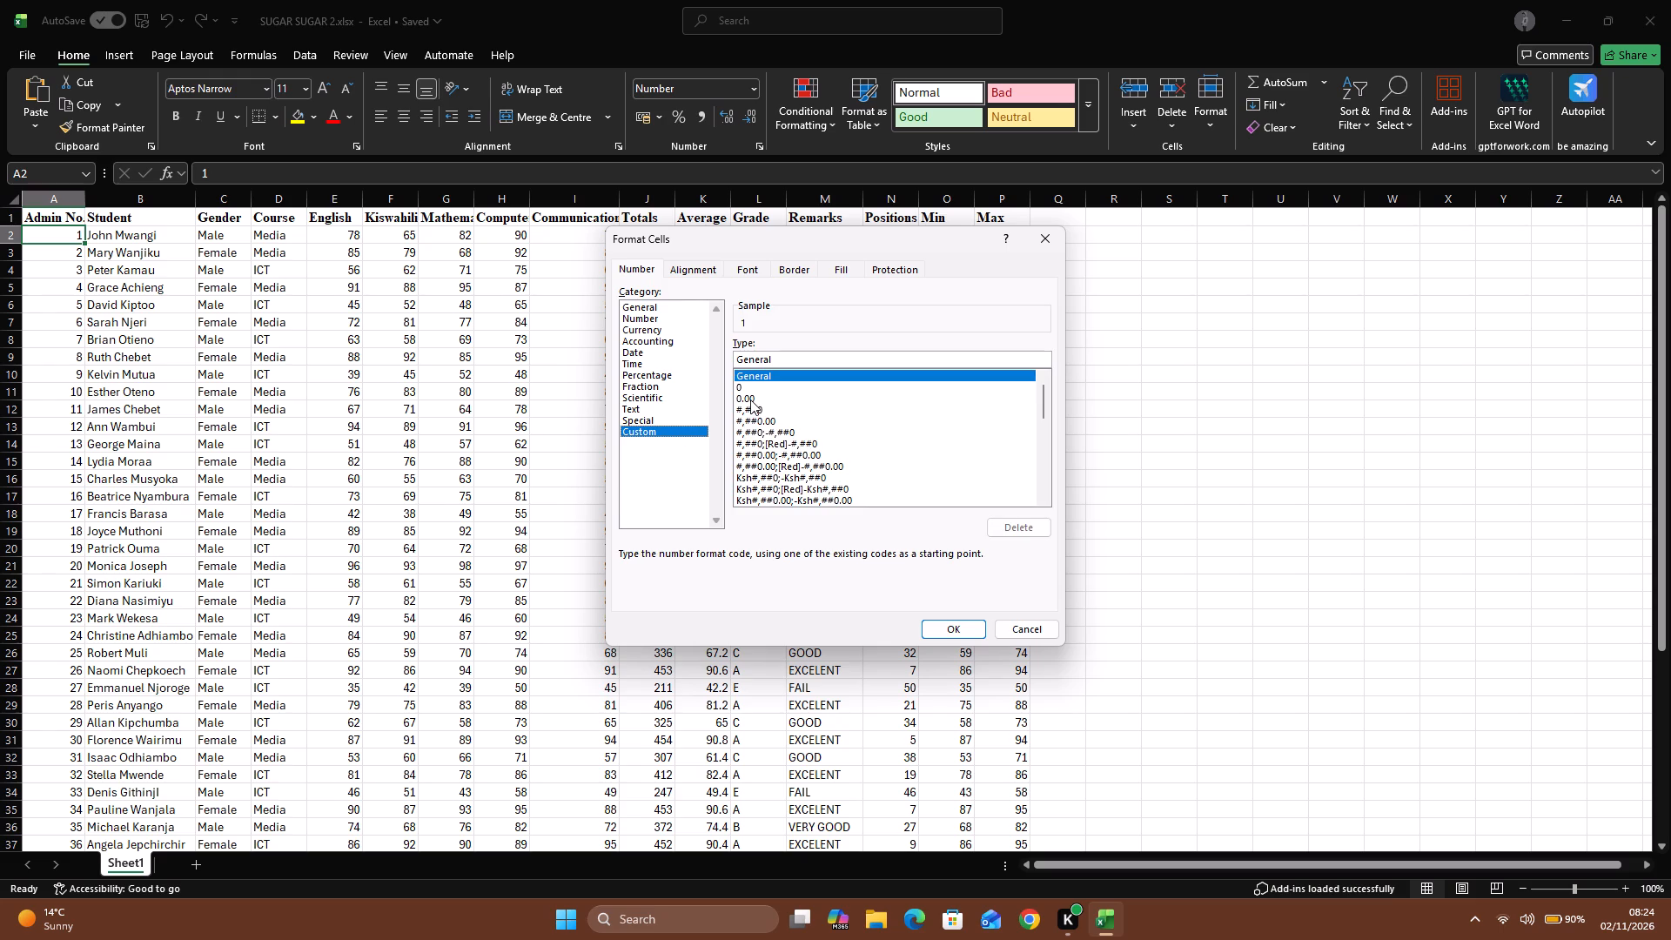
{"action": "left_click", "coordinate": [750, 399]}
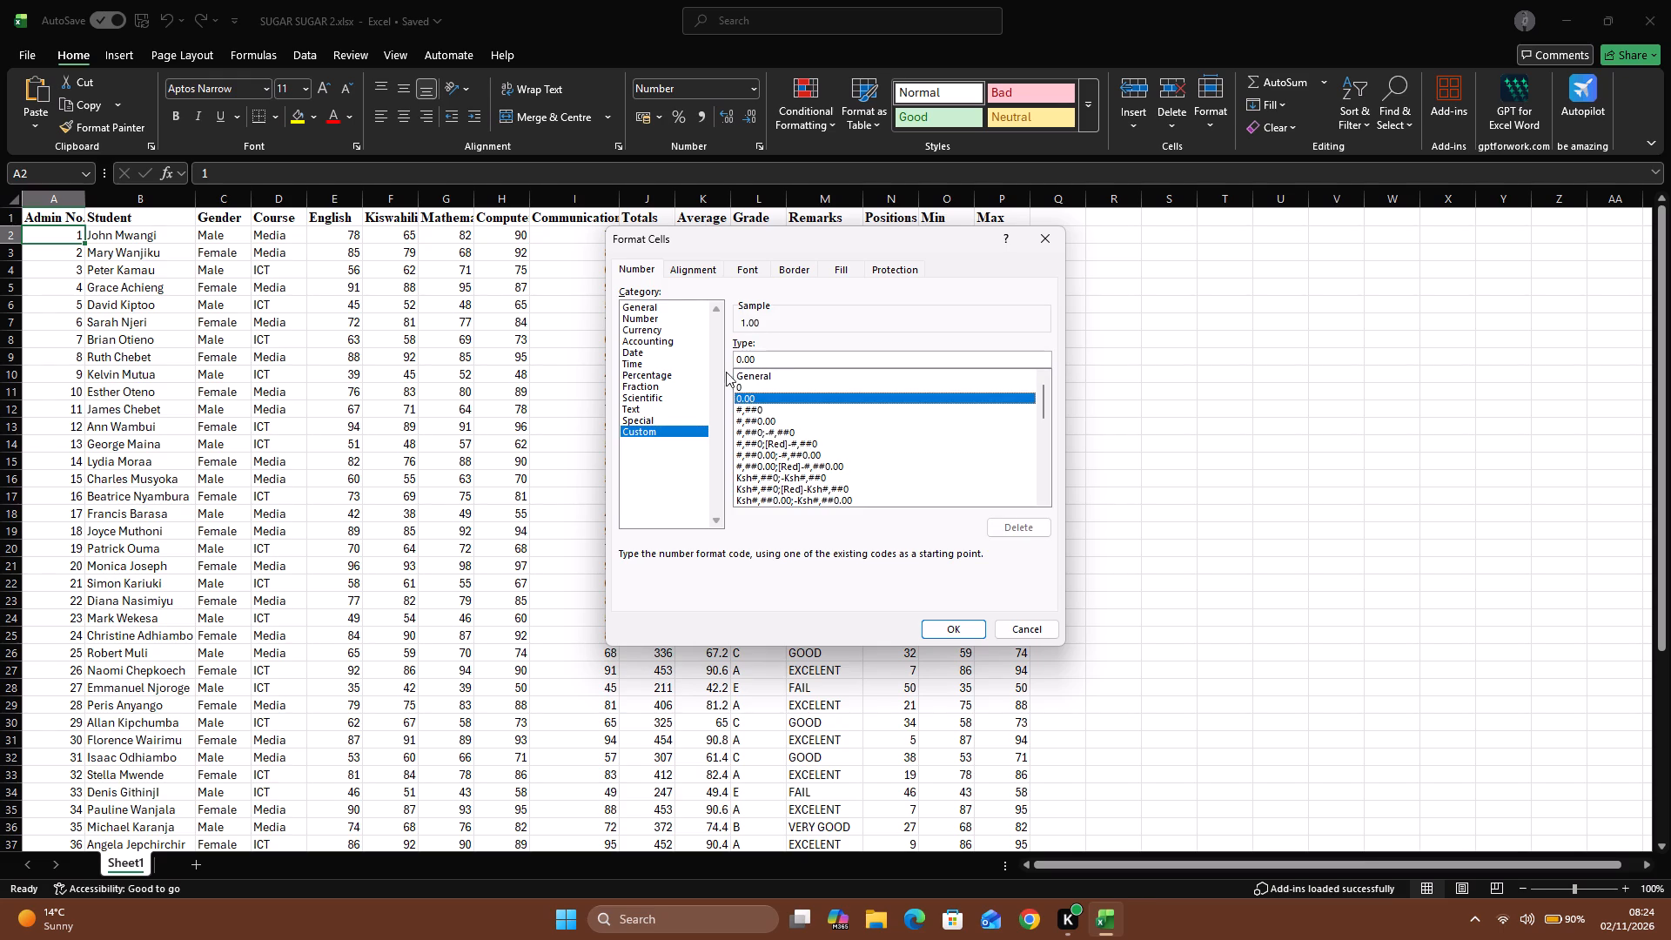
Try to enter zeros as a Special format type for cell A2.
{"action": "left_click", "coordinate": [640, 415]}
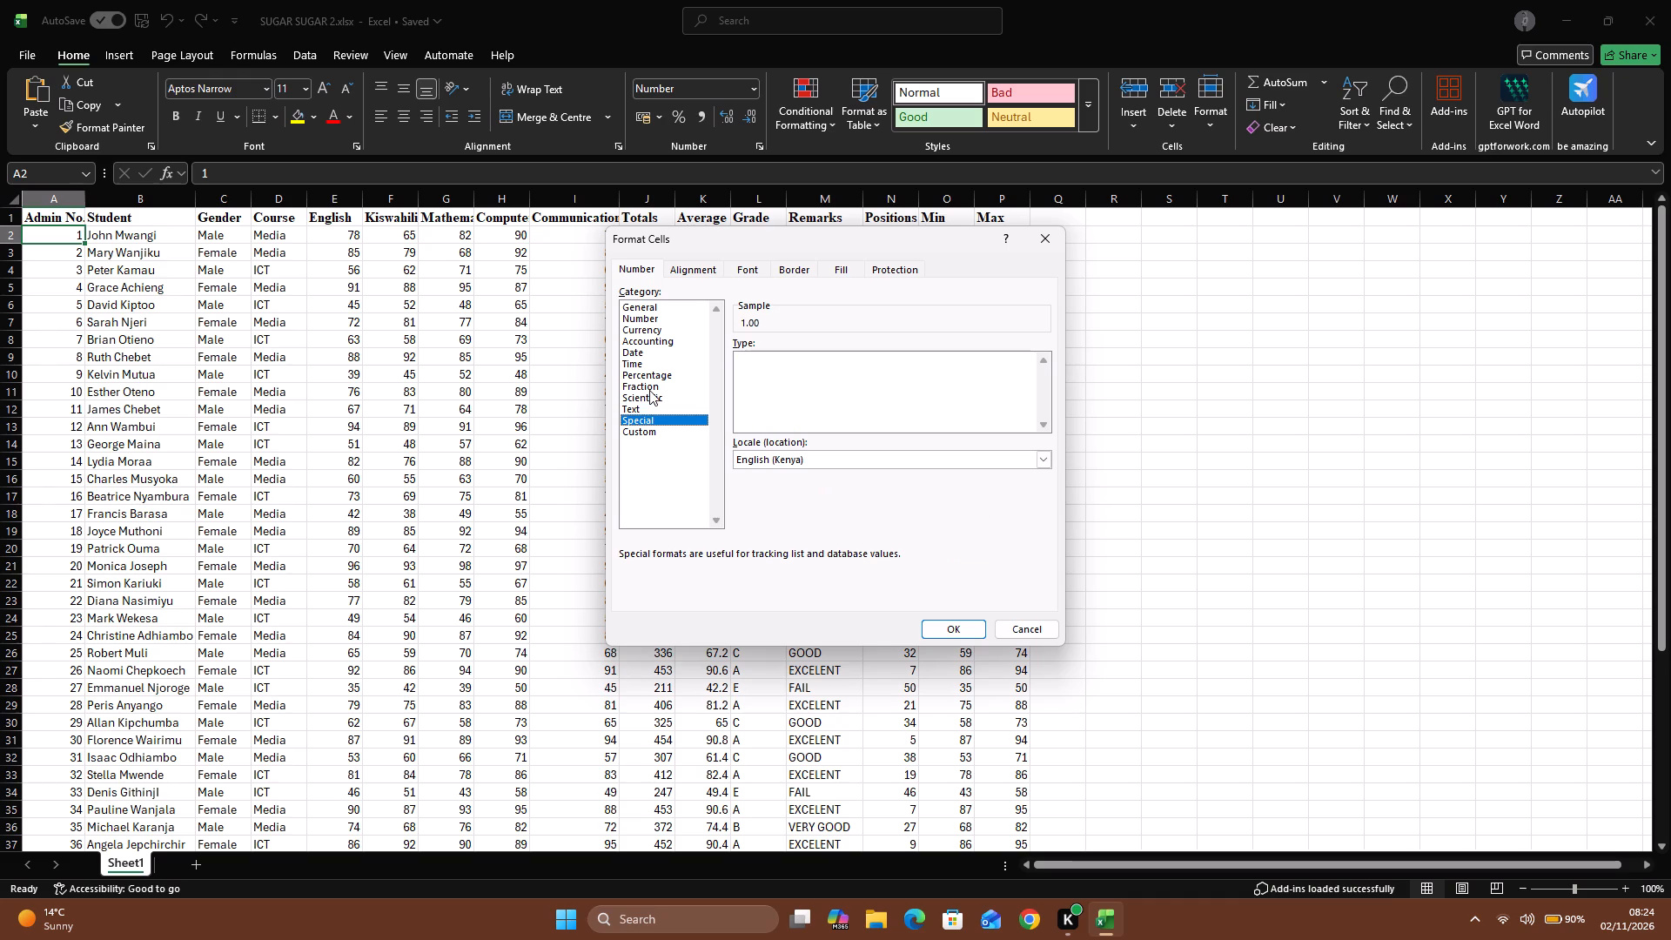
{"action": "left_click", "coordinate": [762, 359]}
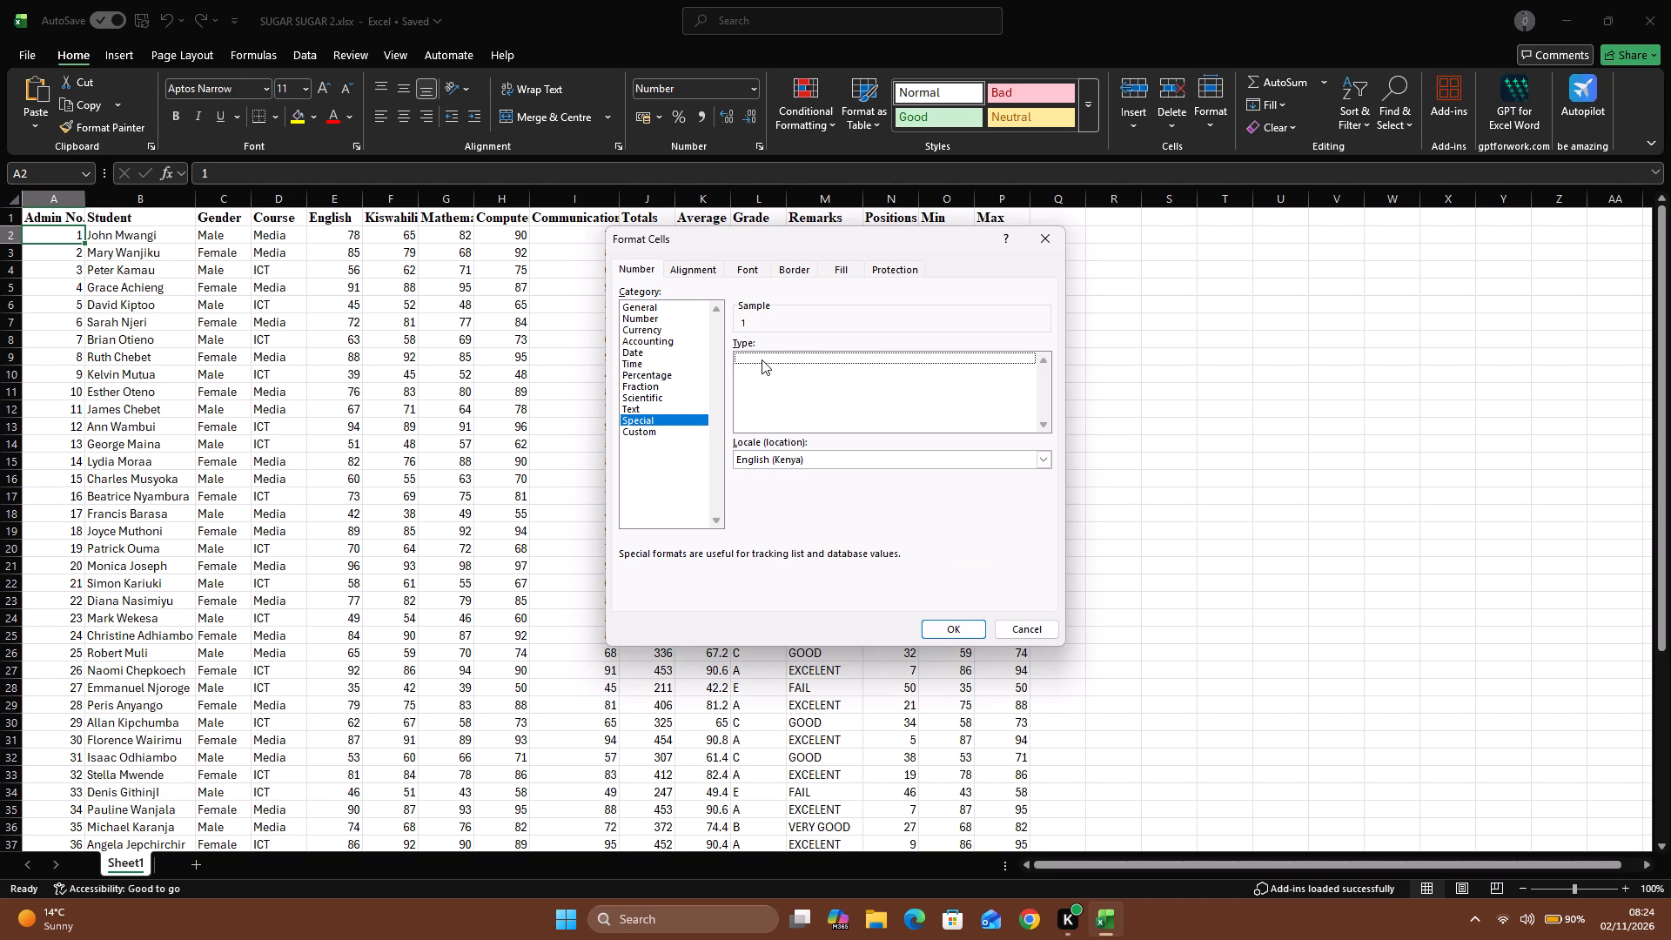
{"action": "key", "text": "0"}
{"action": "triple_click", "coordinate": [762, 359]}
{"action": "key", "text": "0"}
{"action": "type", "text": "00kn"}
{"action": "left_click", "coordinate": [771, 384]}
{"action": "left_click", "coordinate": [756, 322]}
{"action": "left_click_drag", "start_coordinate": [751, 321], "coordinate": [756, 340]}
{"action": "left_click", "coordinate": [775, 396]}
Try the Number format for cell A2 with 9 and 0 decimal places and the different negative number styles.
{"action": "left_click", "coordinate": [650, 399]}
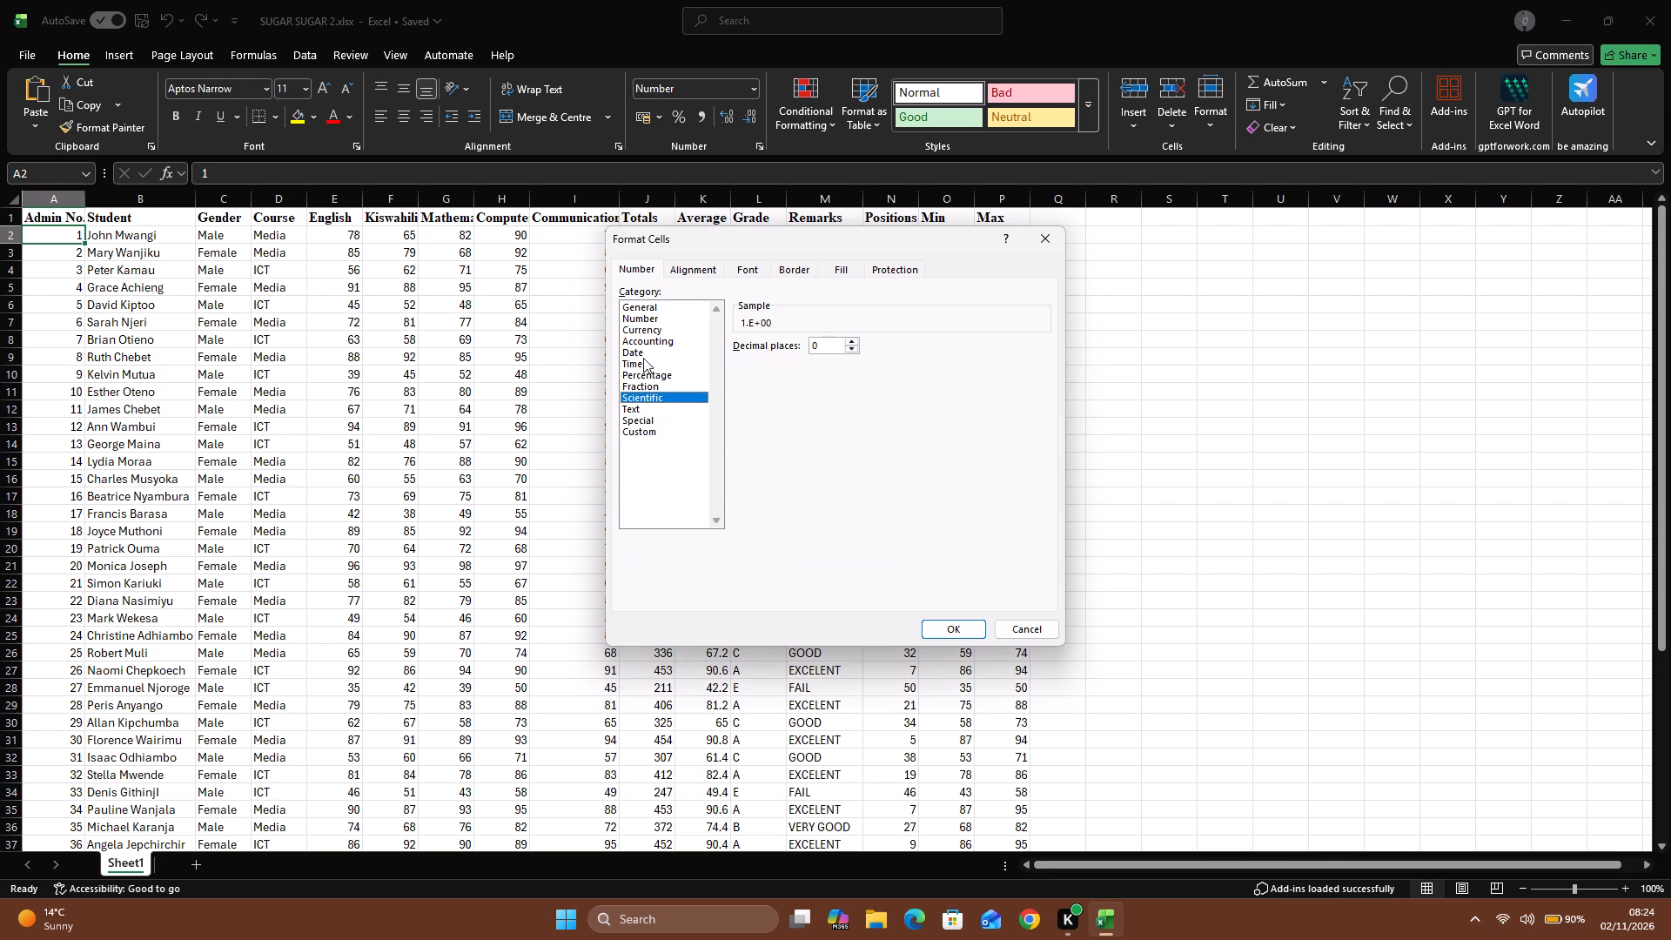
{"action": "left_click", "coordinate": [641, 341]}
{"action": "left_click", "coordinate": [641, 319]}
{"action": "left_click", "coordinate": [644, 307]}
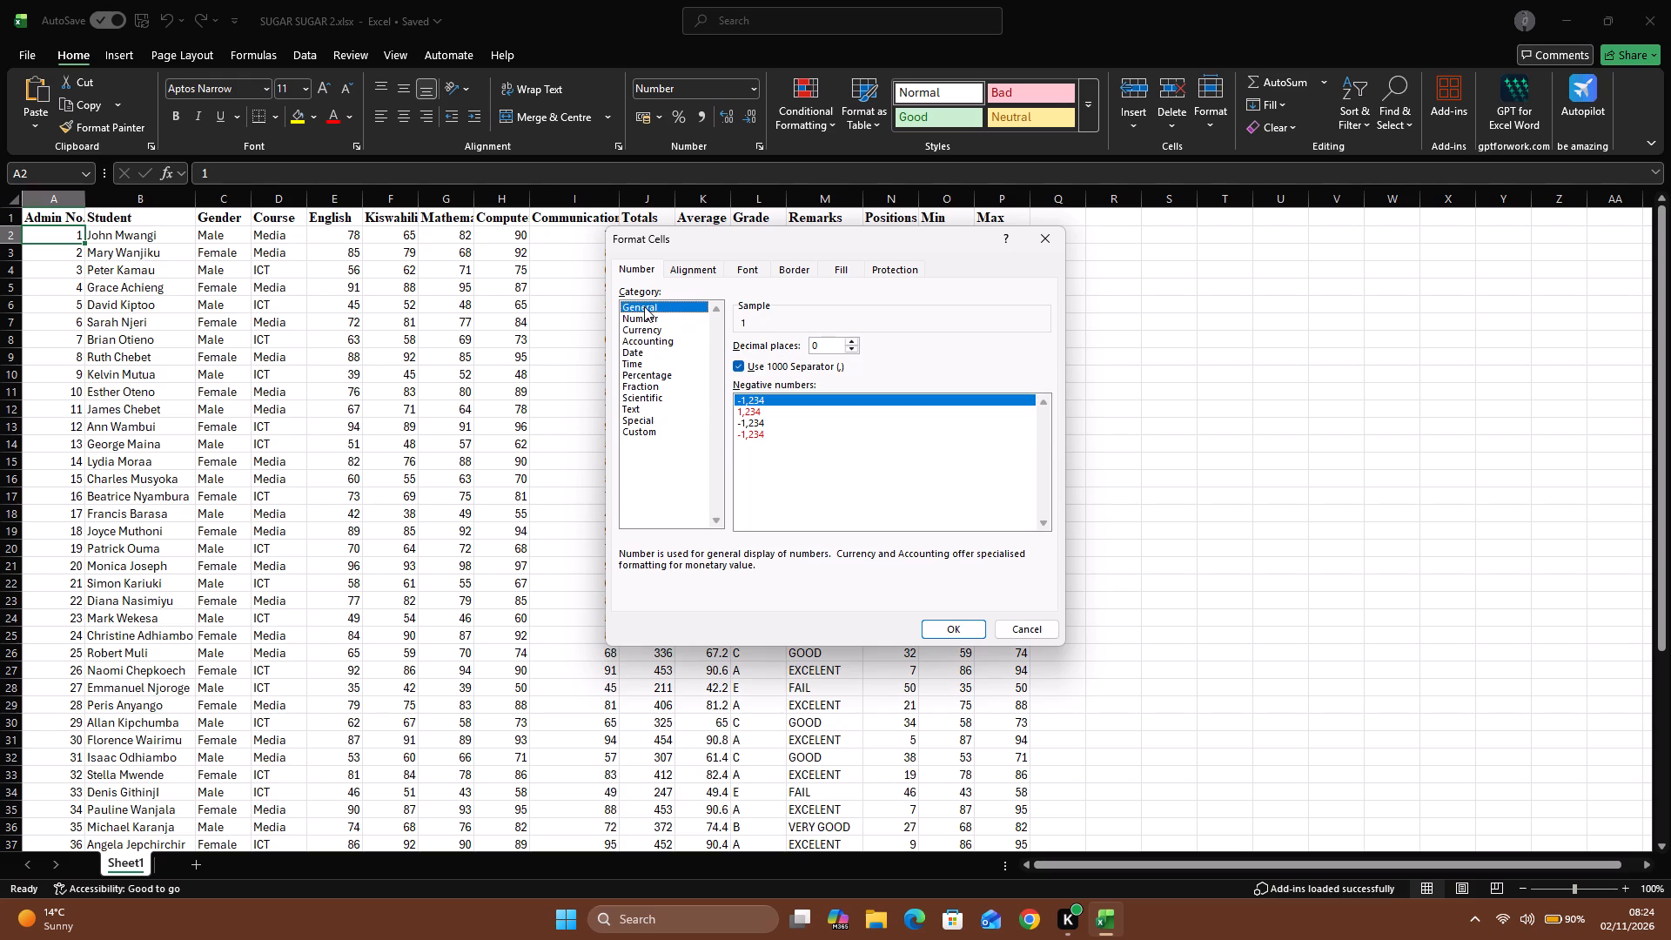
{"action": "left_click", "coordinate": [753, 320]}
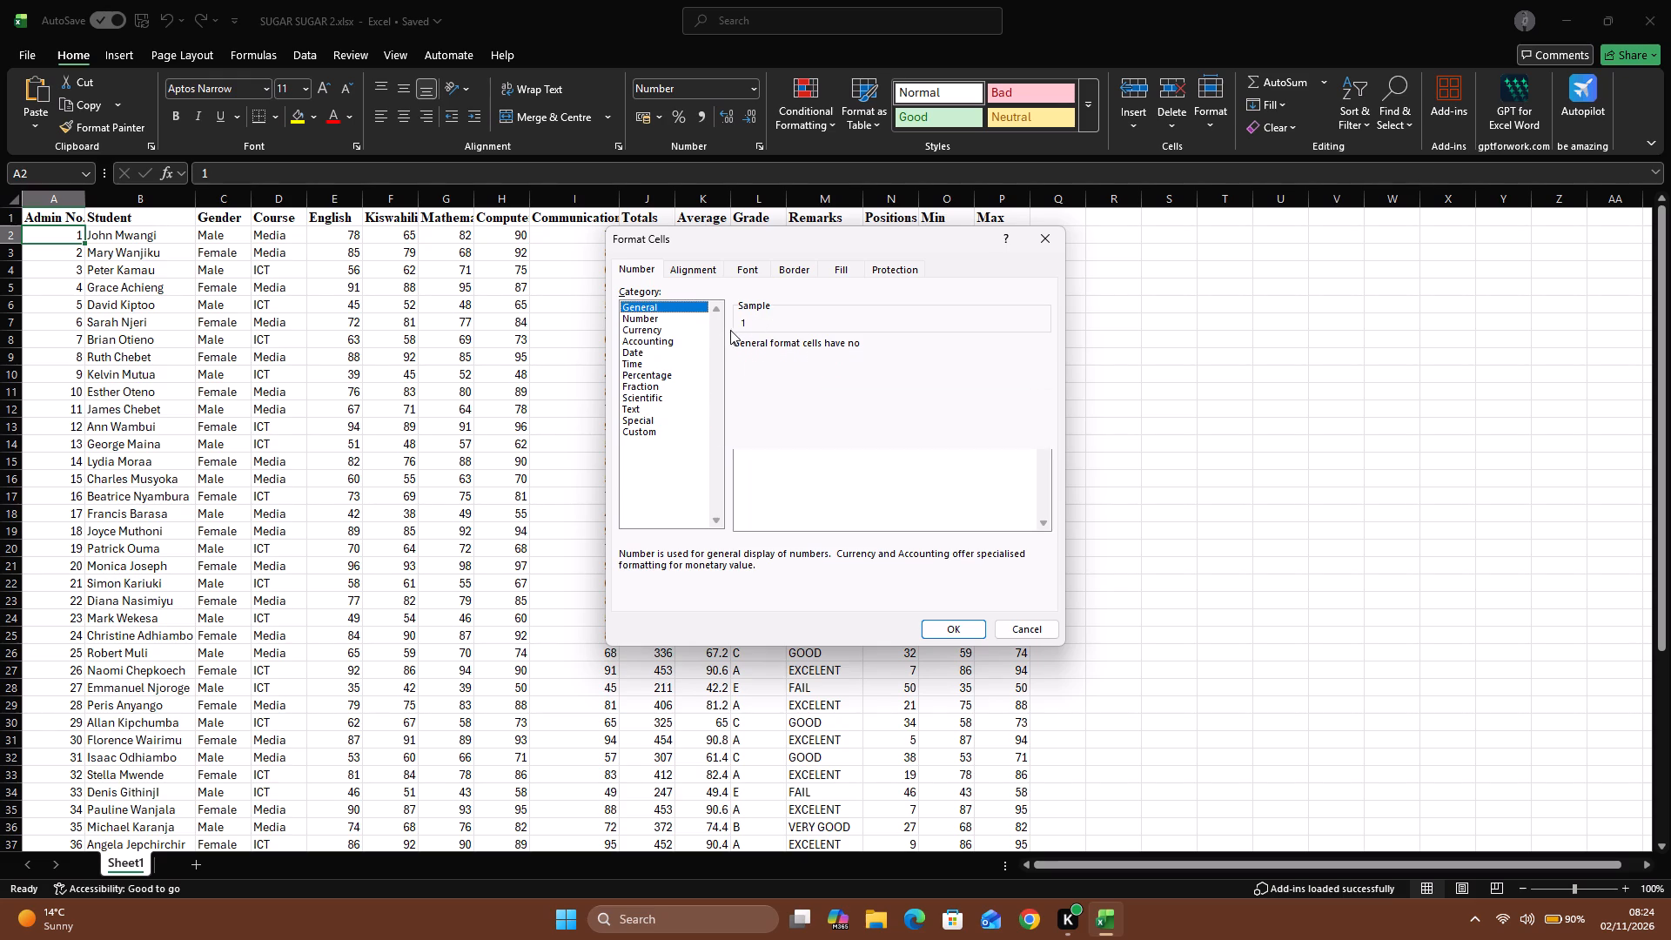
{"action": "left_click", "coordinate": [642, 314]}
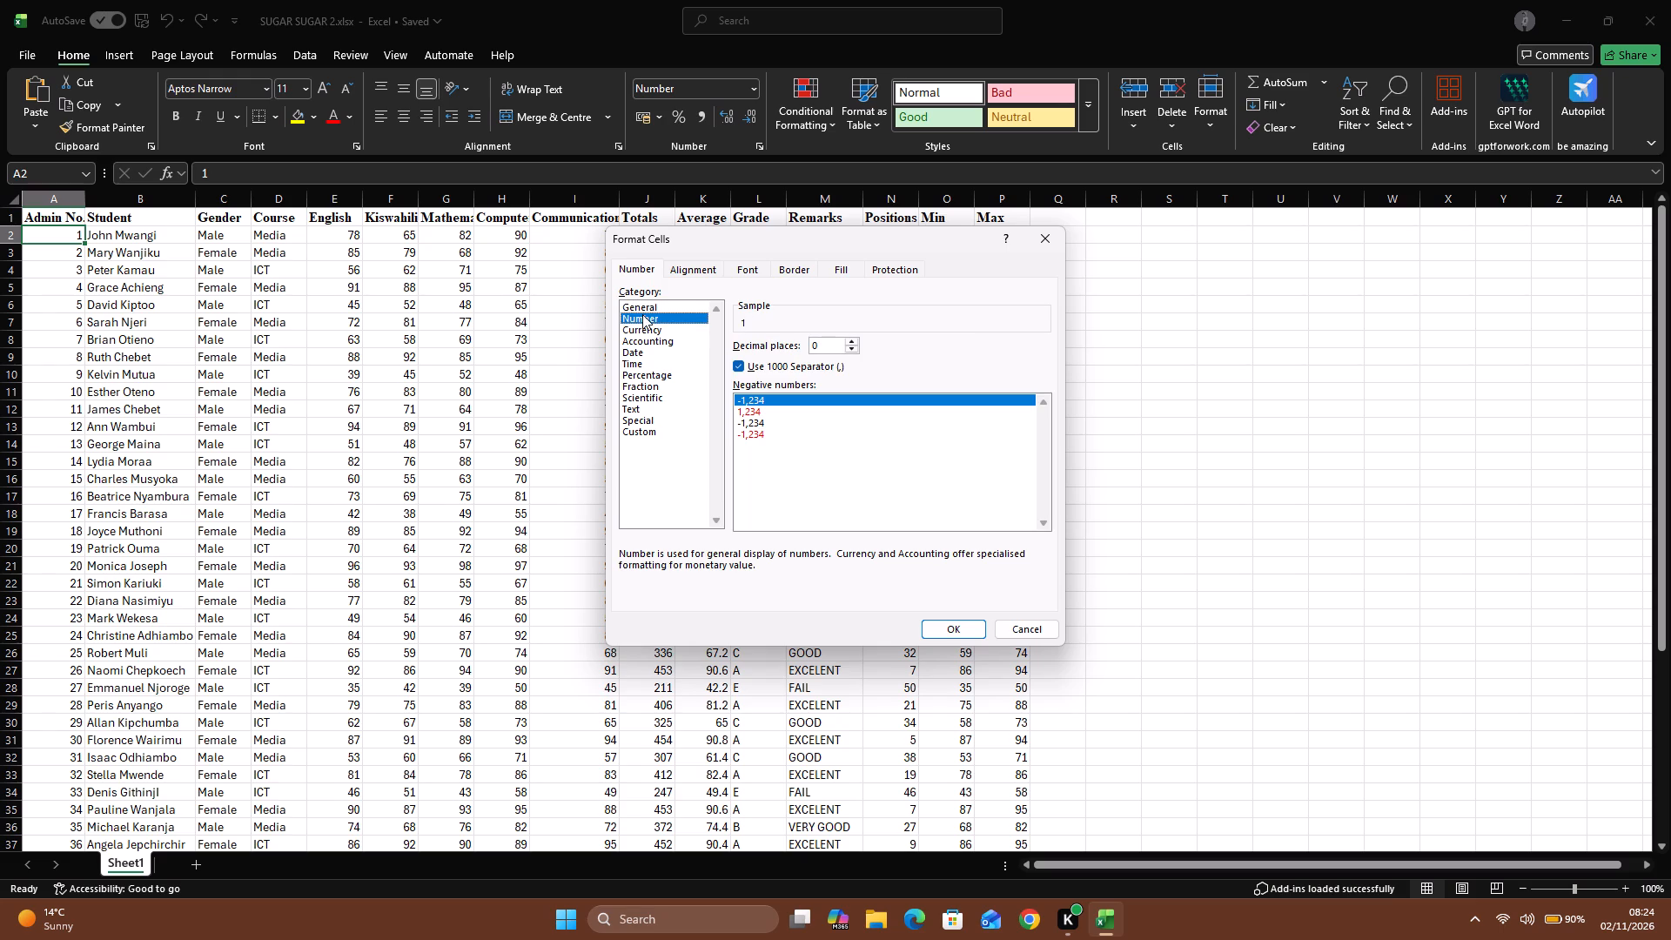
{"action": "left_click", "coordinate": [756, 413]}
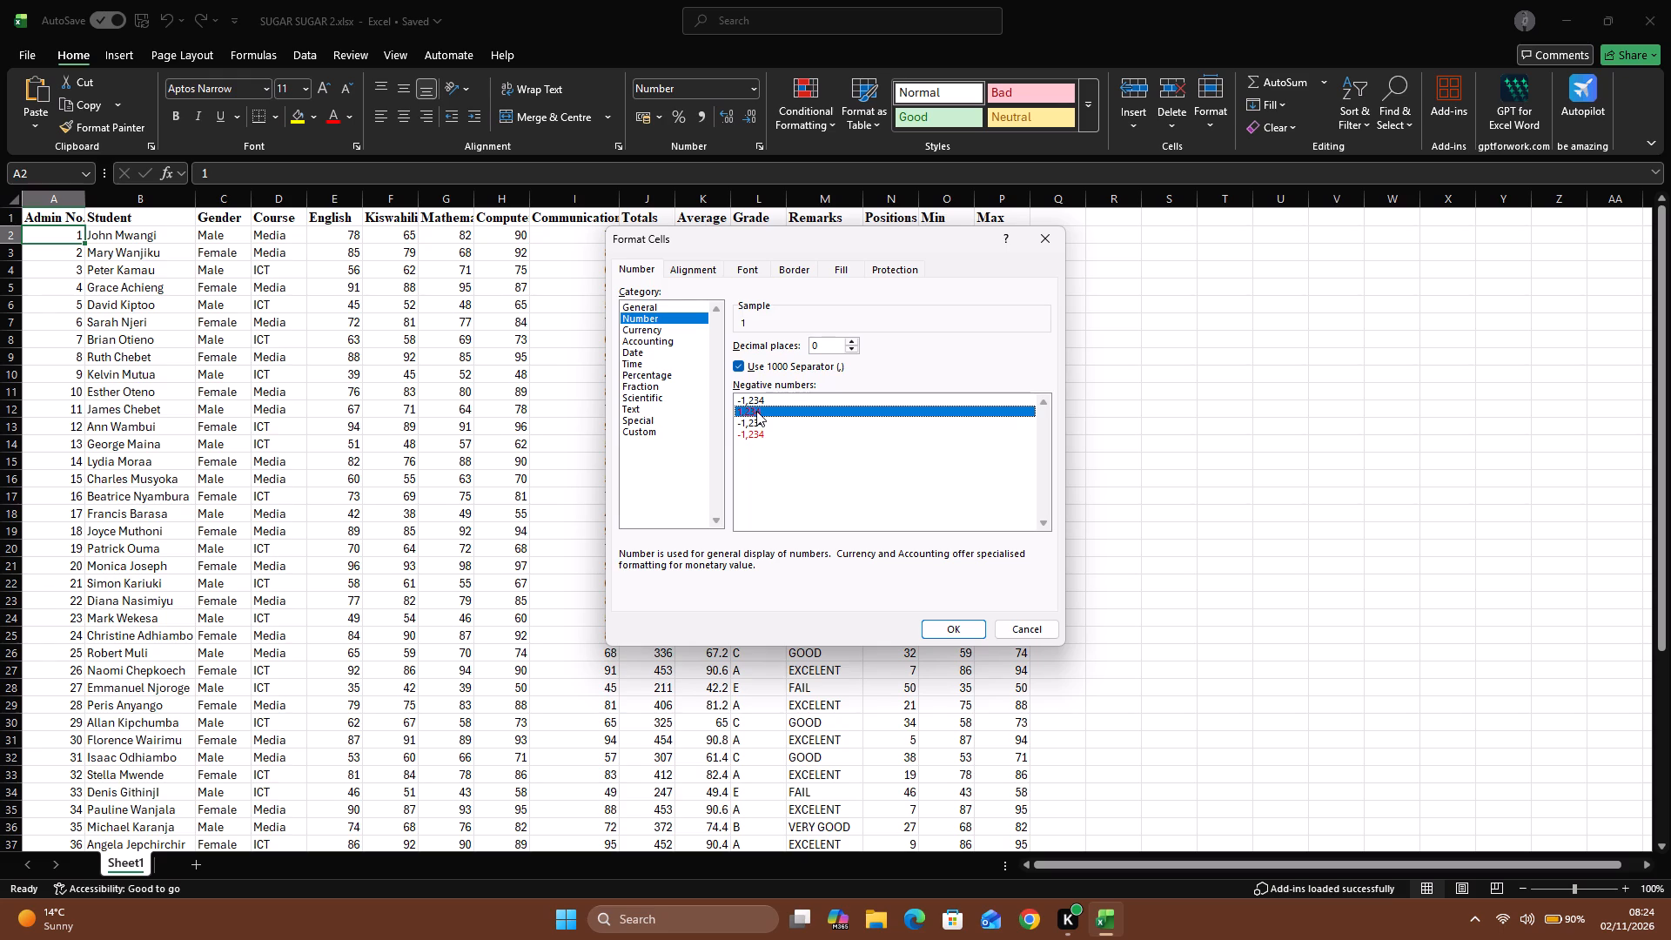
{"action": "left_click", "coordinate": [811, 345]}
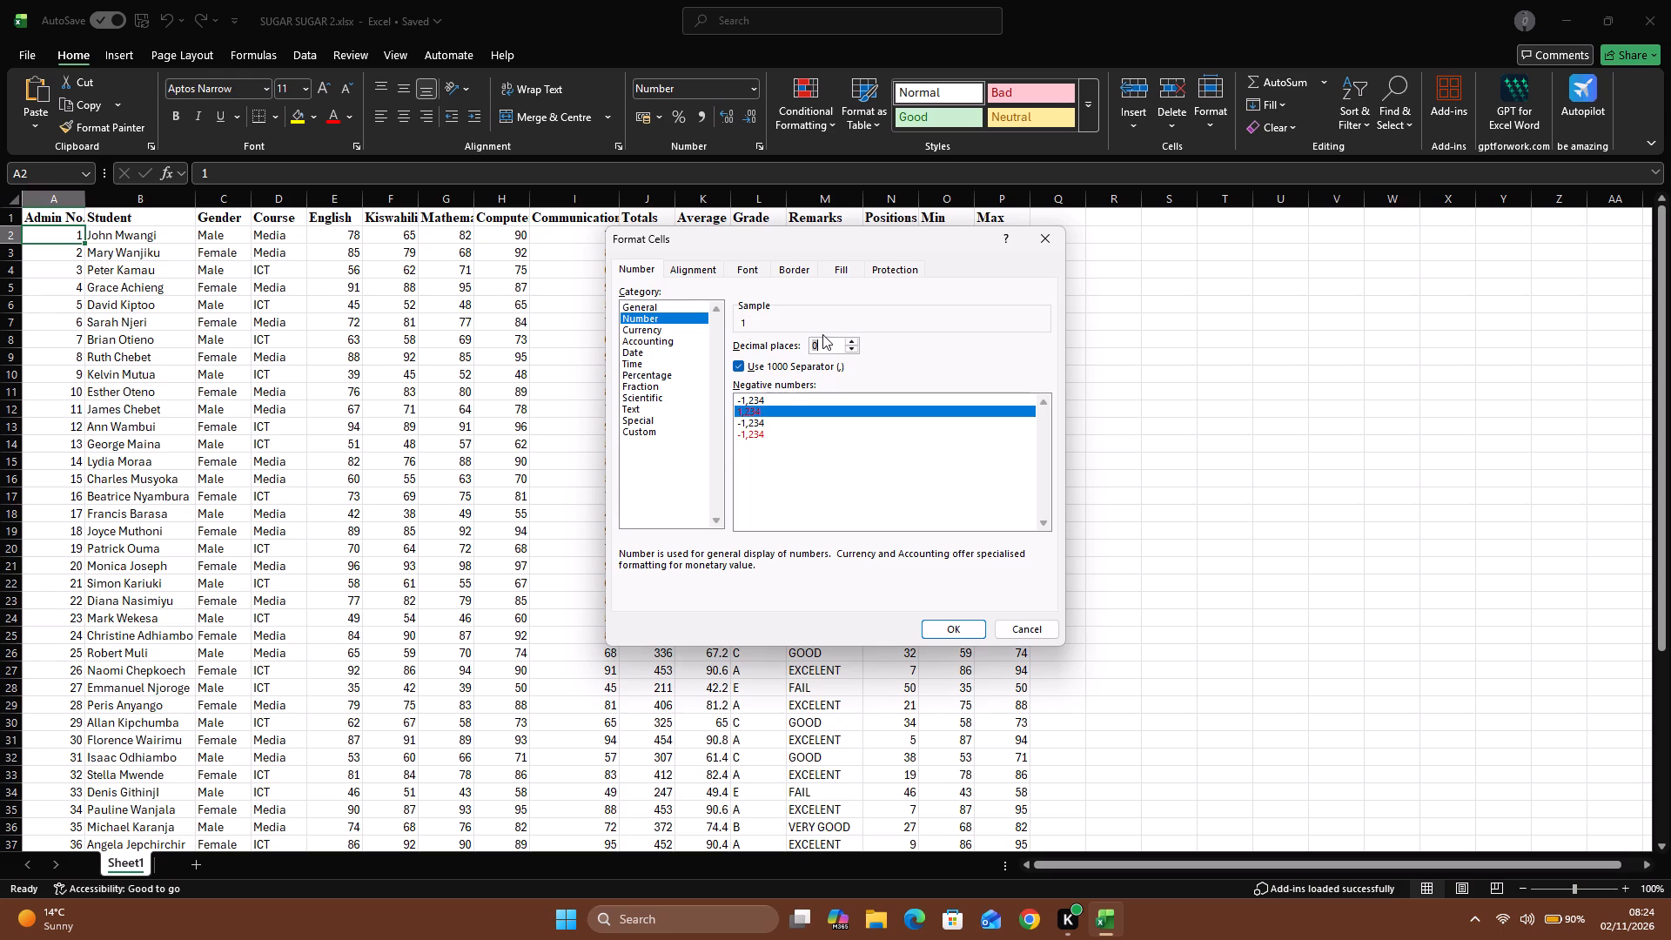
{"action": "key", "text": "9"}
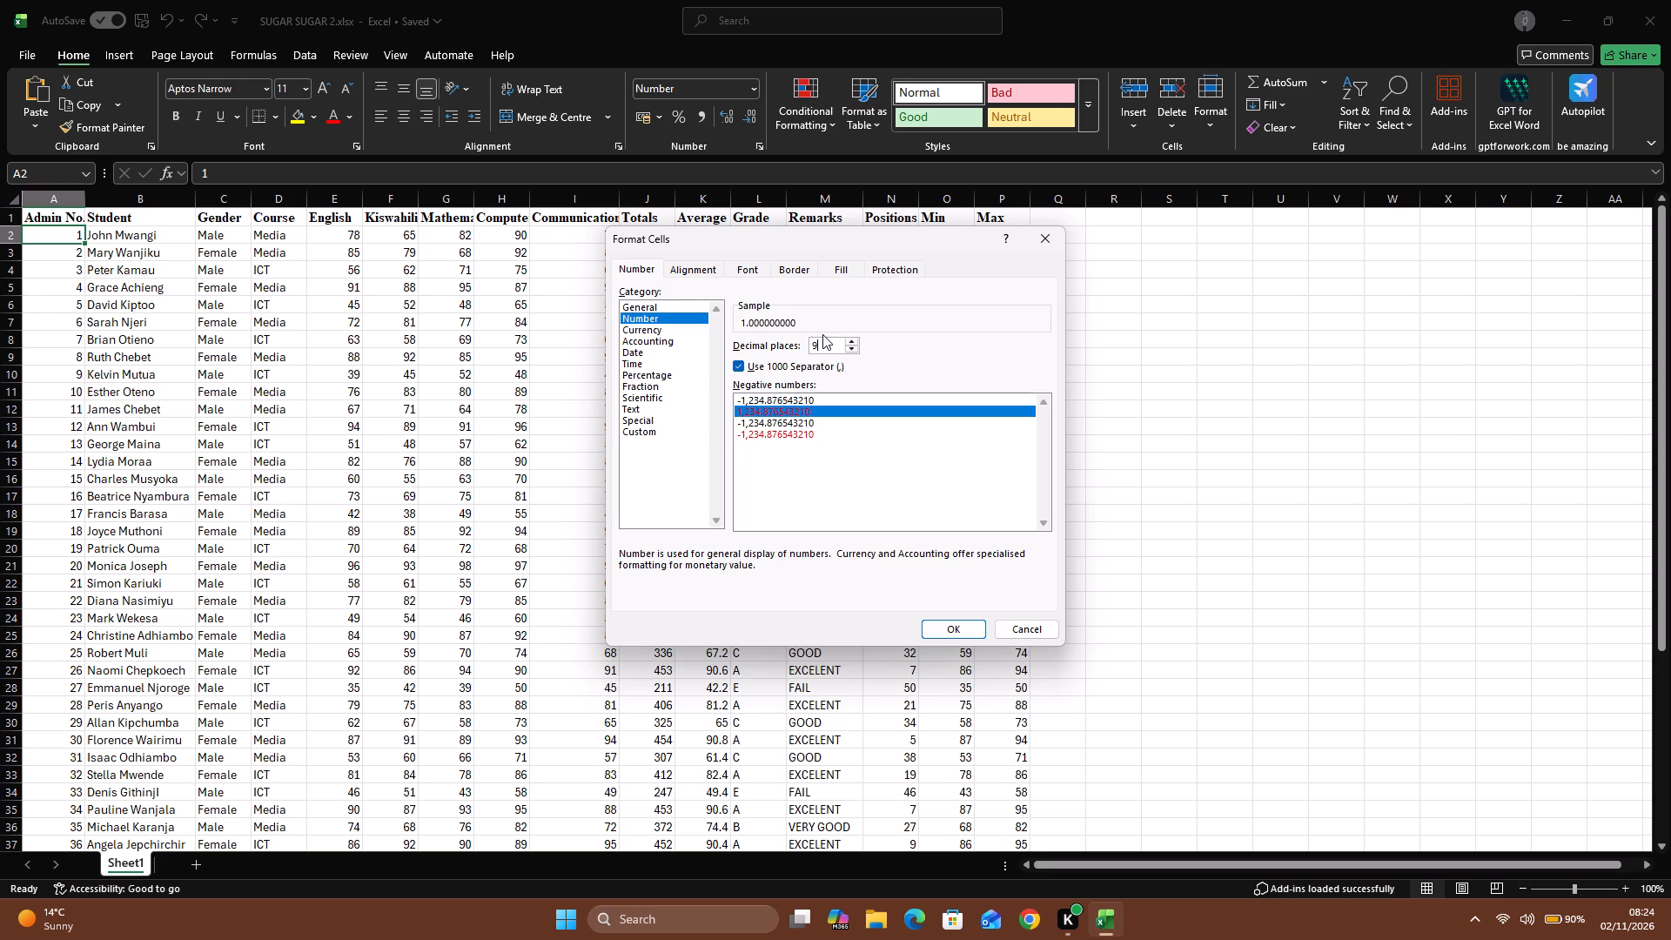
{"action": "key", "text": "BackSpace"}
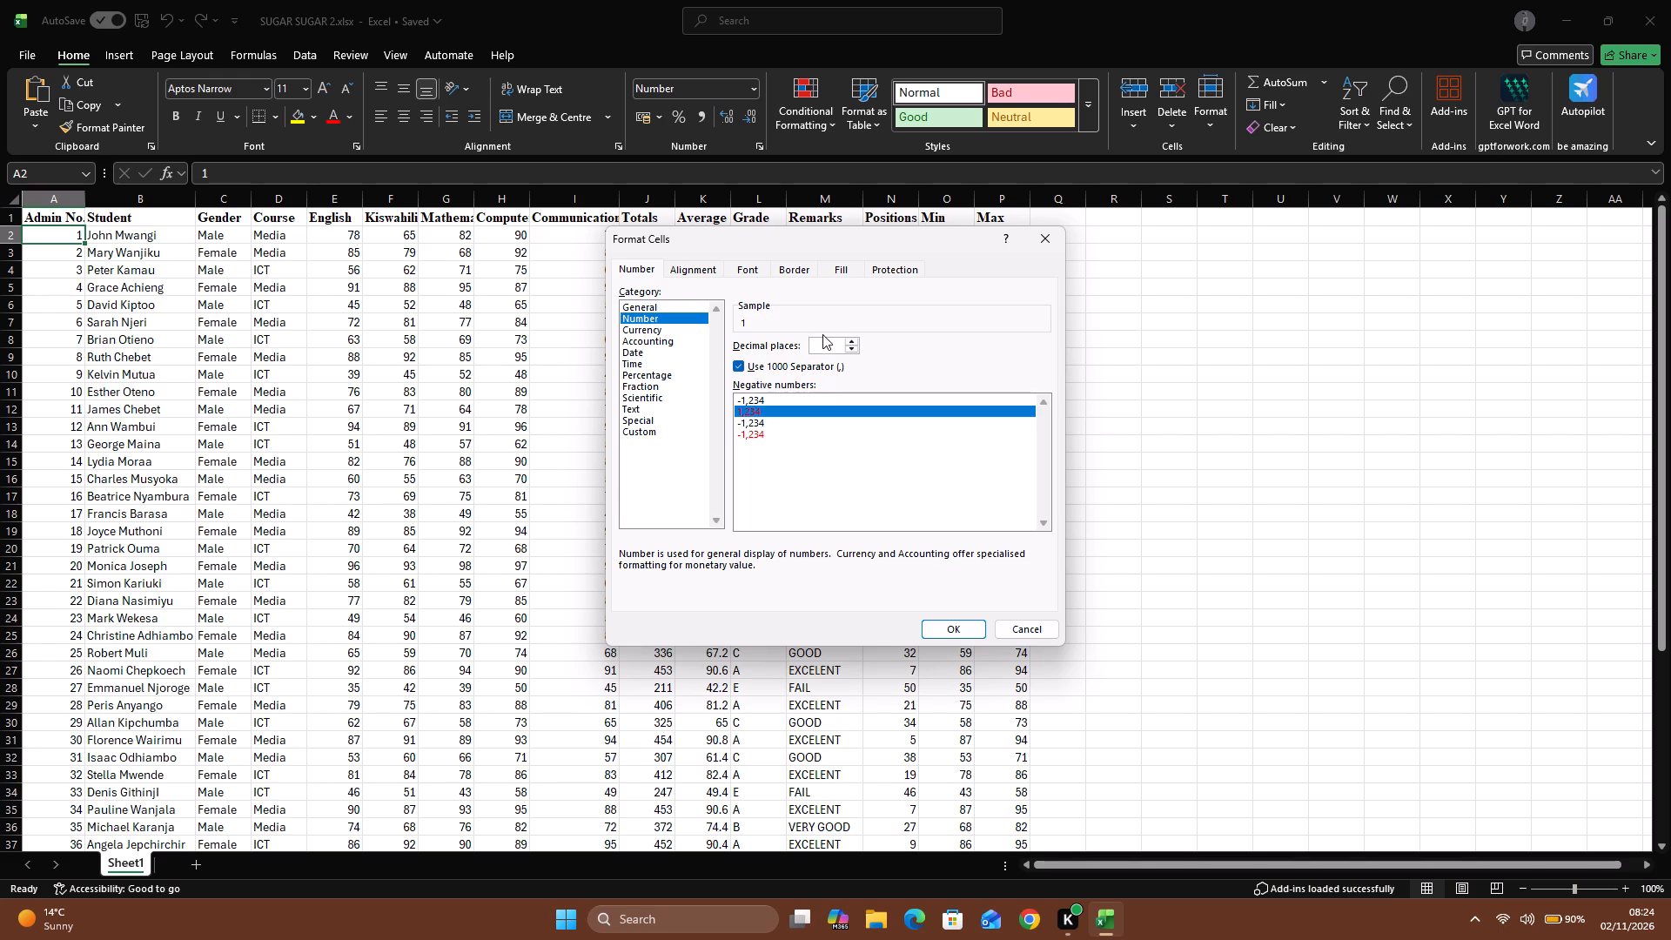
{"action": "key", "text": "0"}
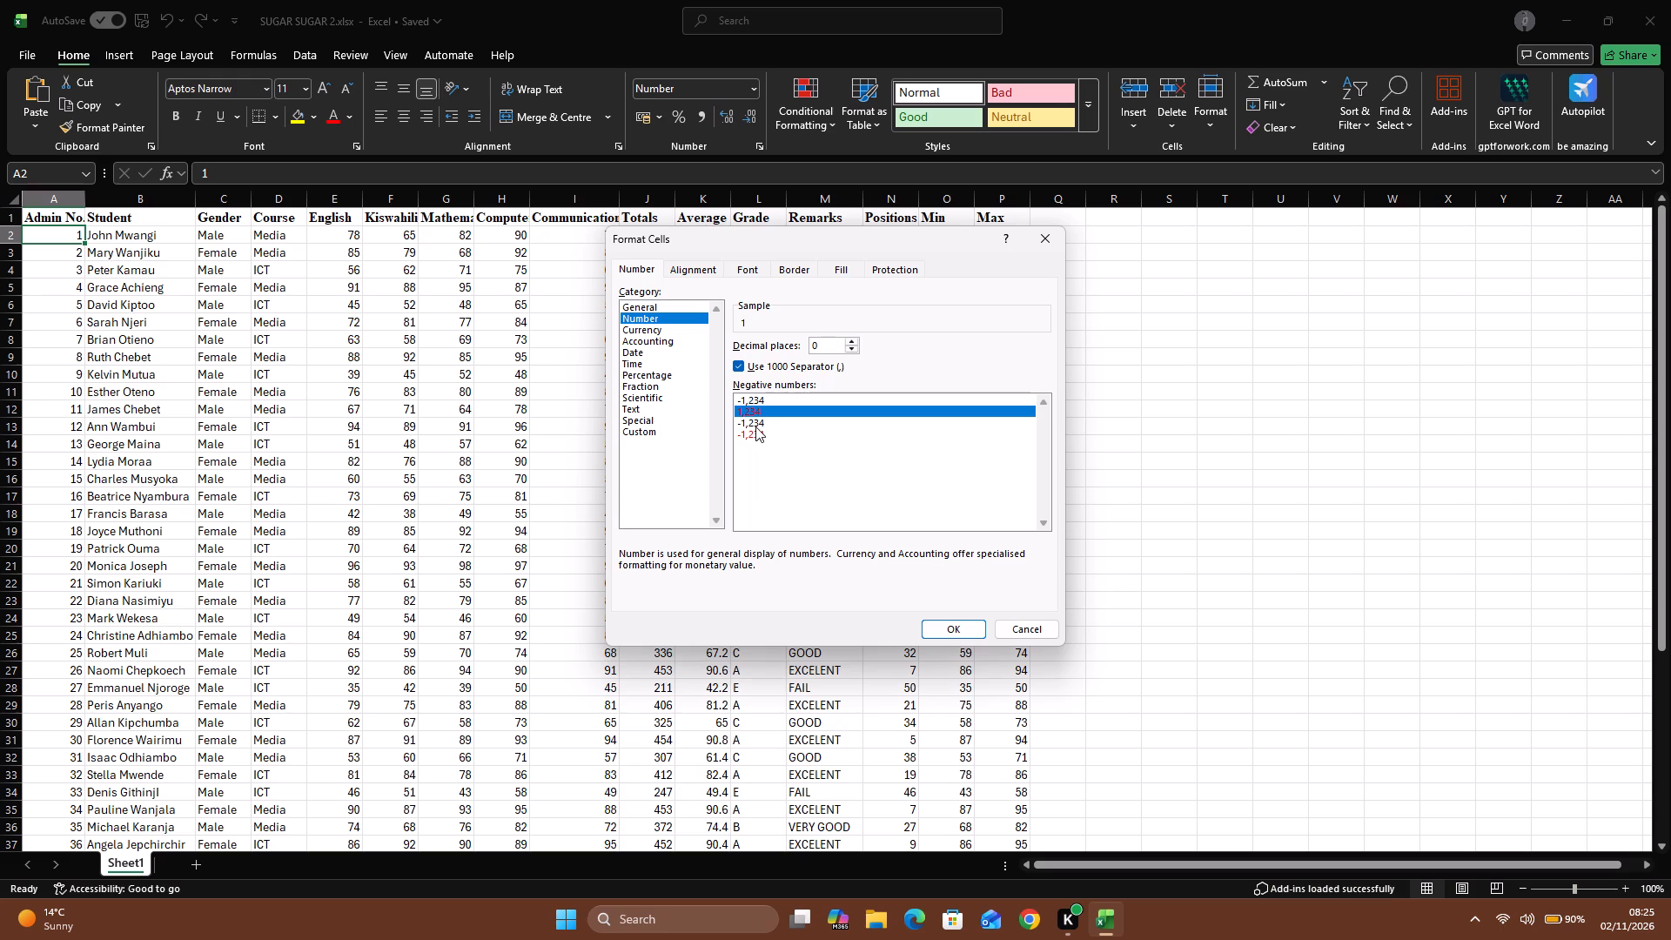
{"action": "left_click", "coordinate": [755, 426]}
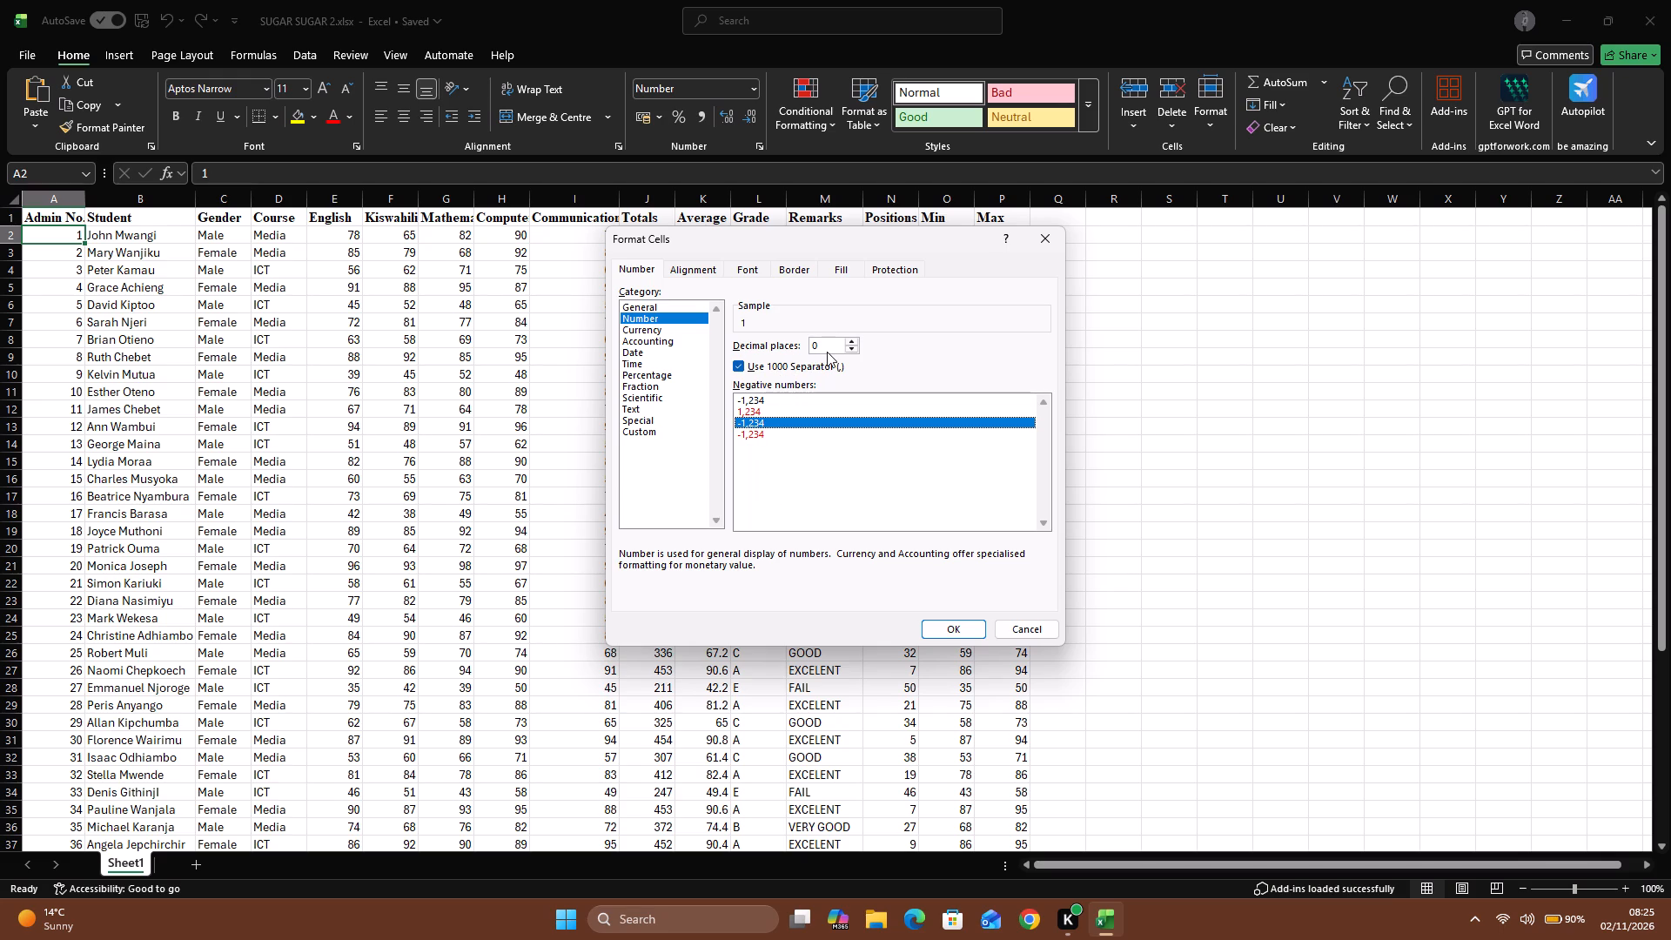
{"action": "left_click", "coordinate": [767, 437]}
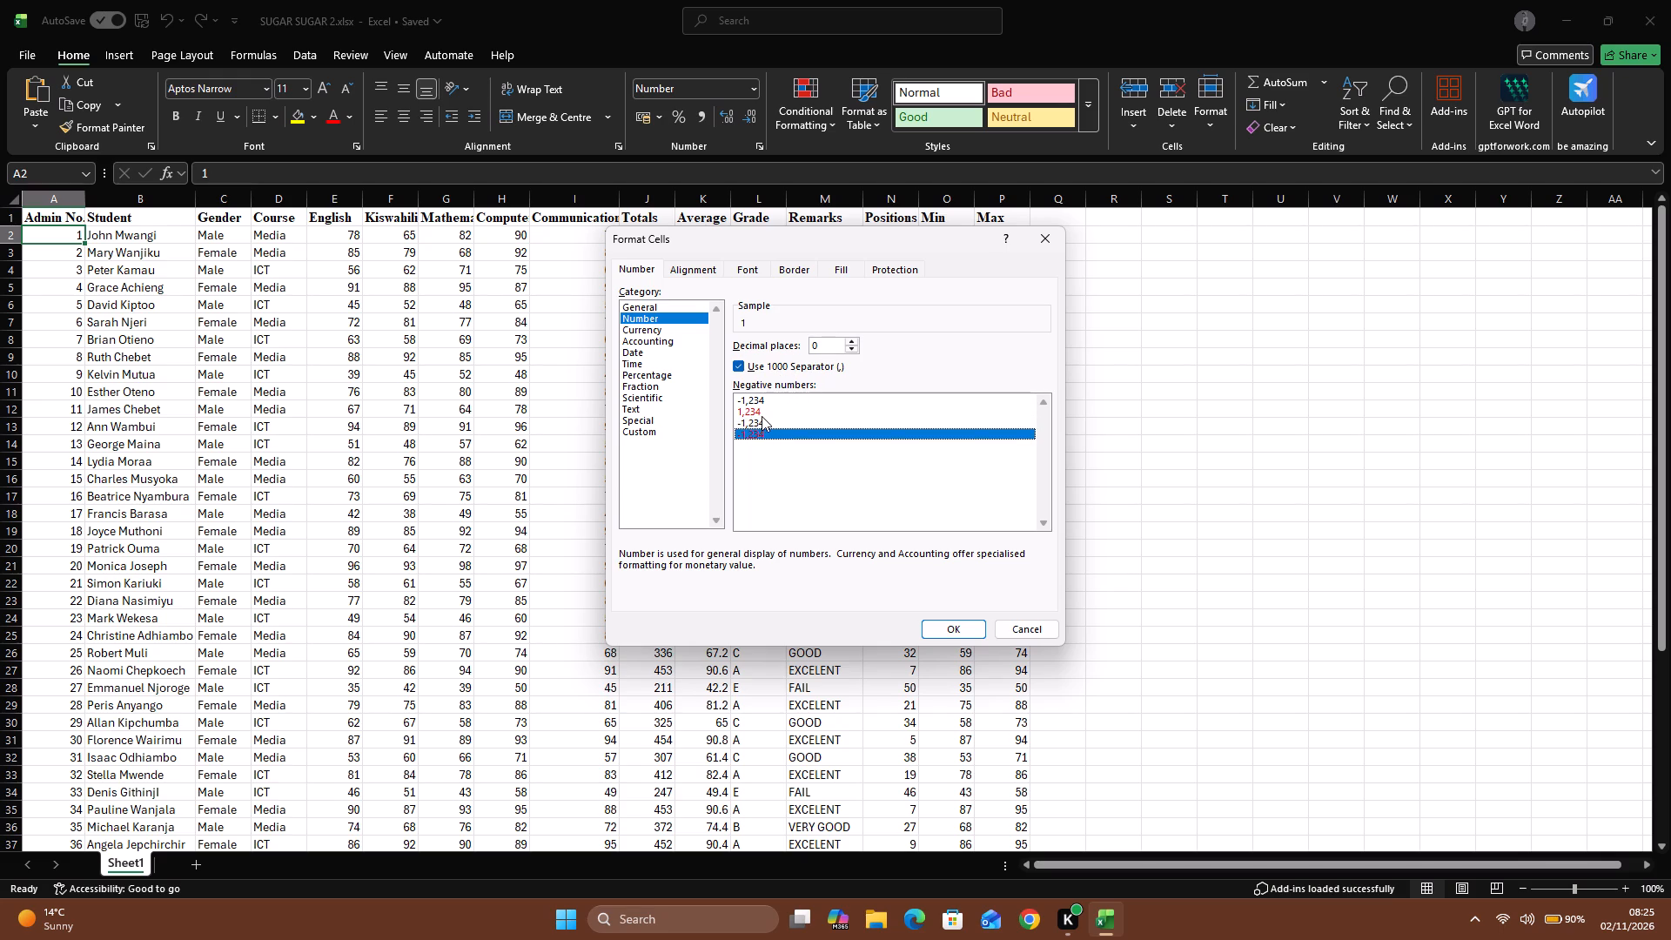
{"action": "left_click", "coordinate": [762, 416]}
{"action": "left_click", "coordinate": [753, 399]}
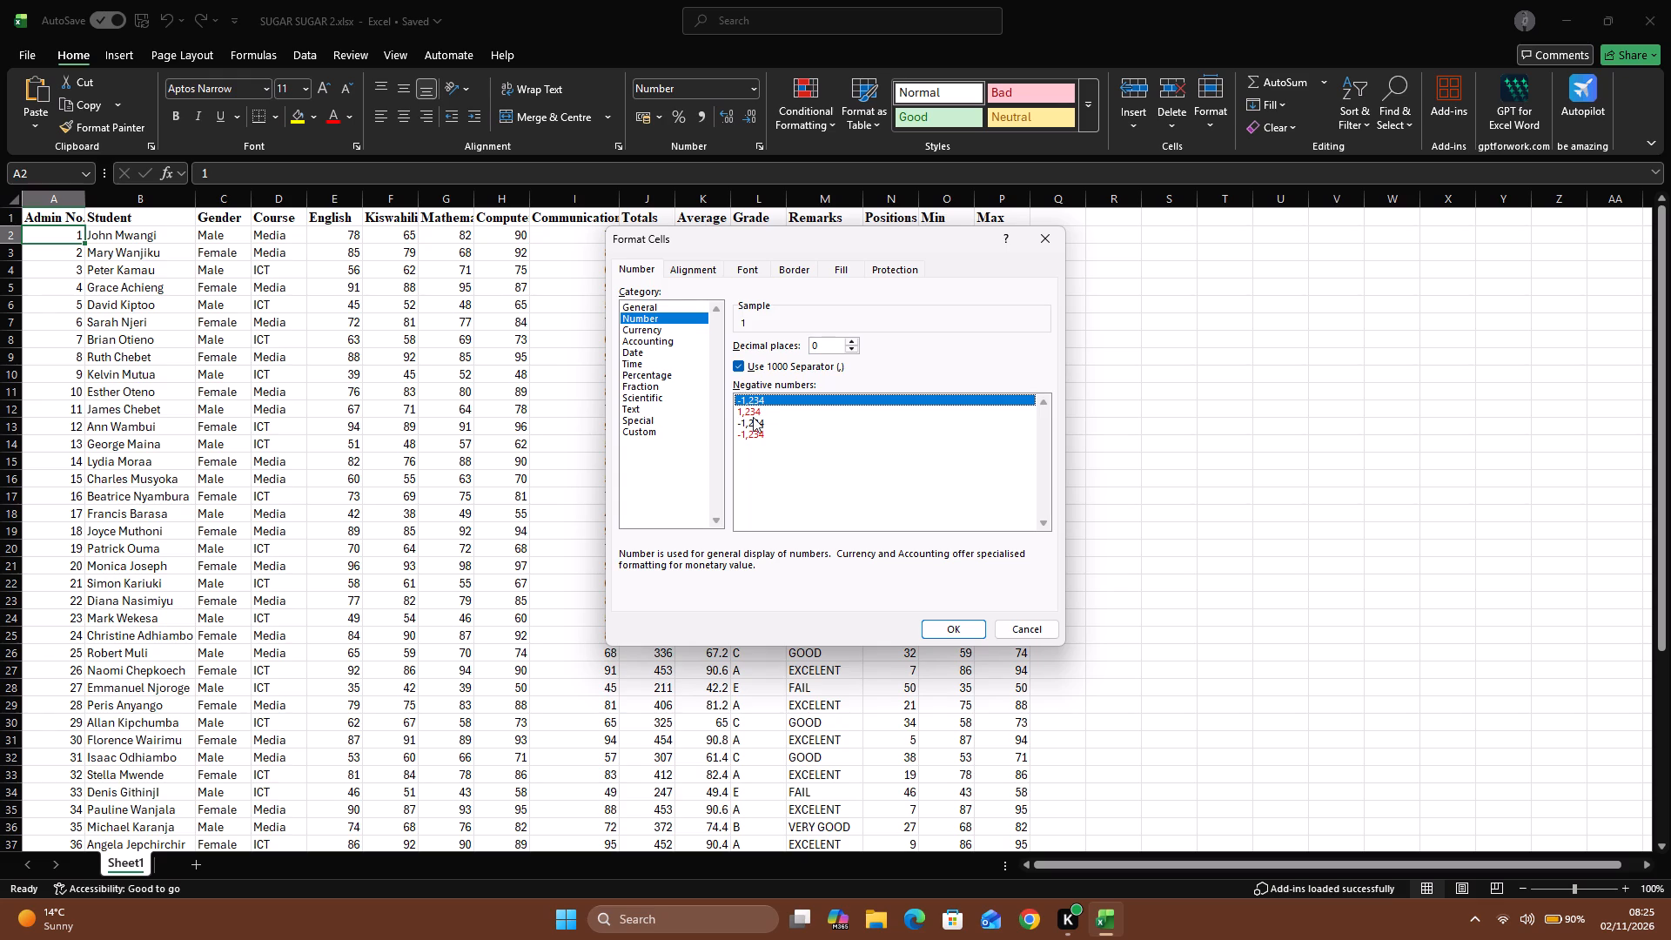
Look through the Currency, Accounting, Date, Time, Percentage and Fraction formats for A2, and close the cell formatting without applying any.
{"action": "left_click", "coordinate": [673, 330]}
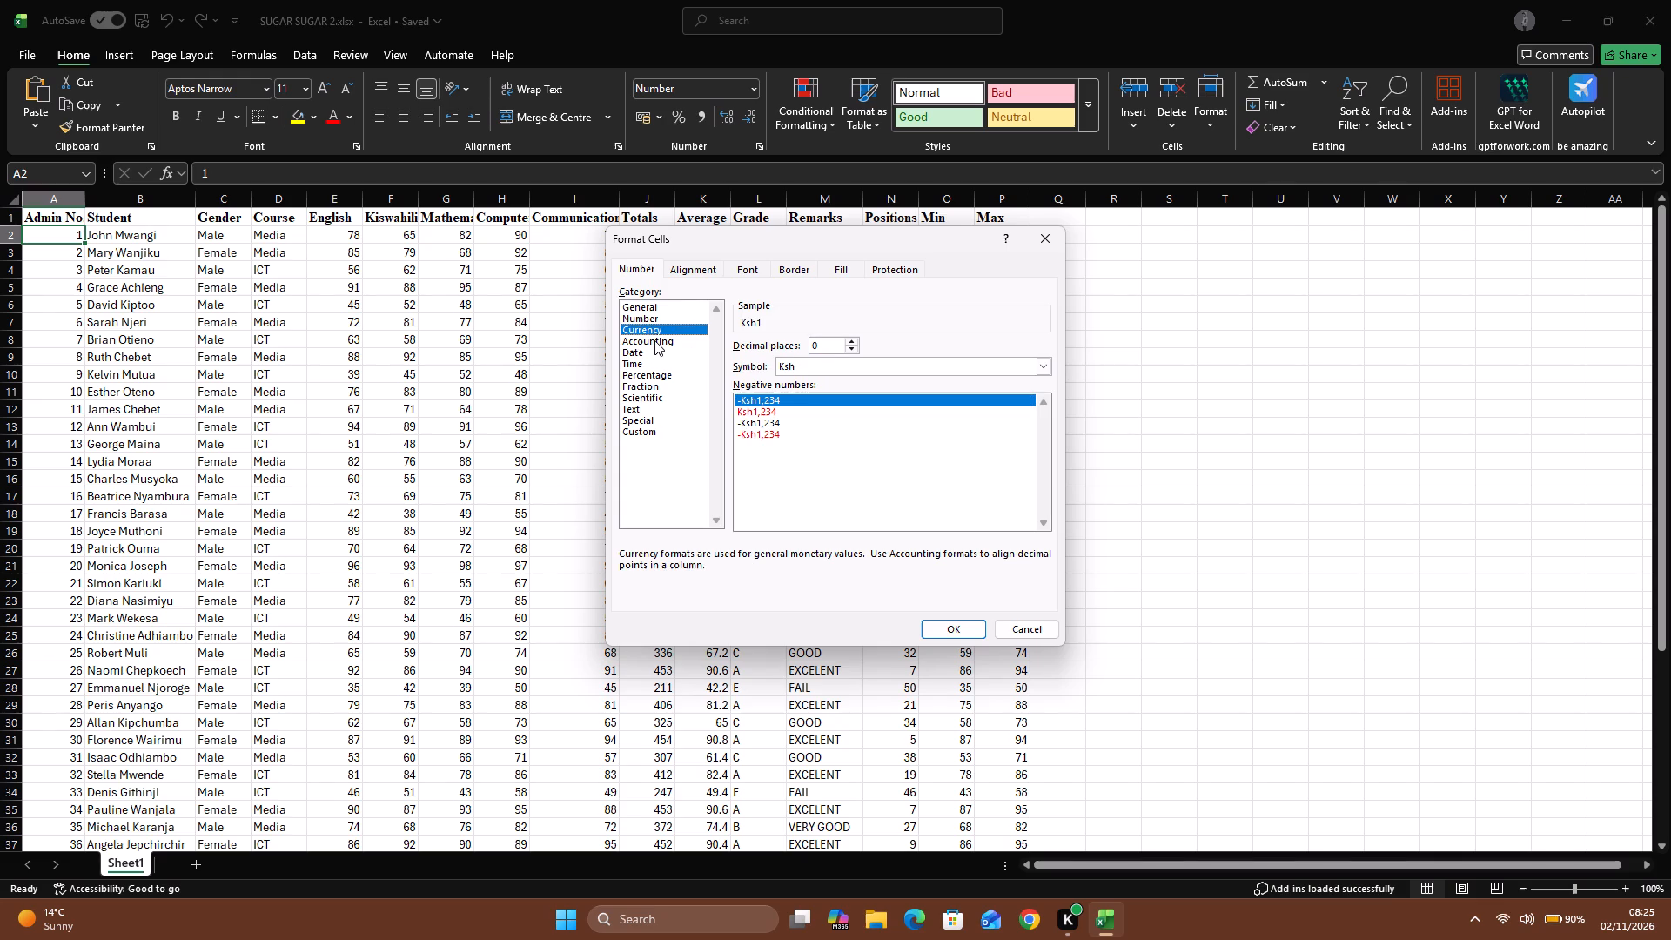
{"action": "left_click", "coordinate": [655, 340]}
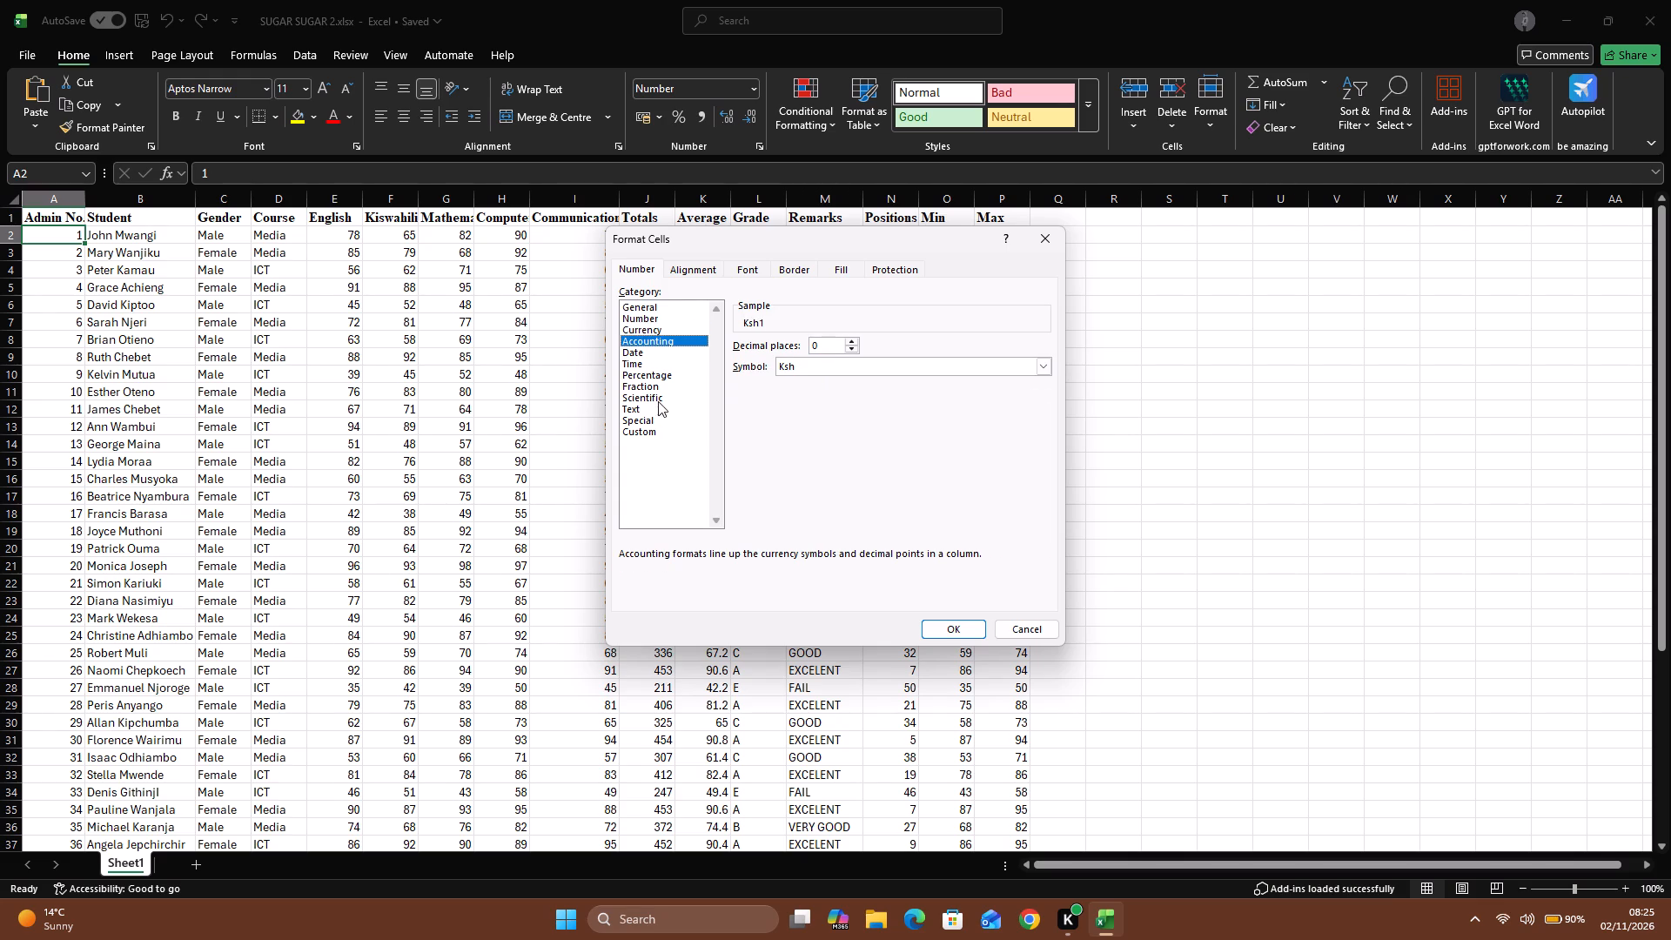
{"action": "left_click", "coordinate": [654, 355]}
{"action": "left_click", "coordinate": [654, 362]}
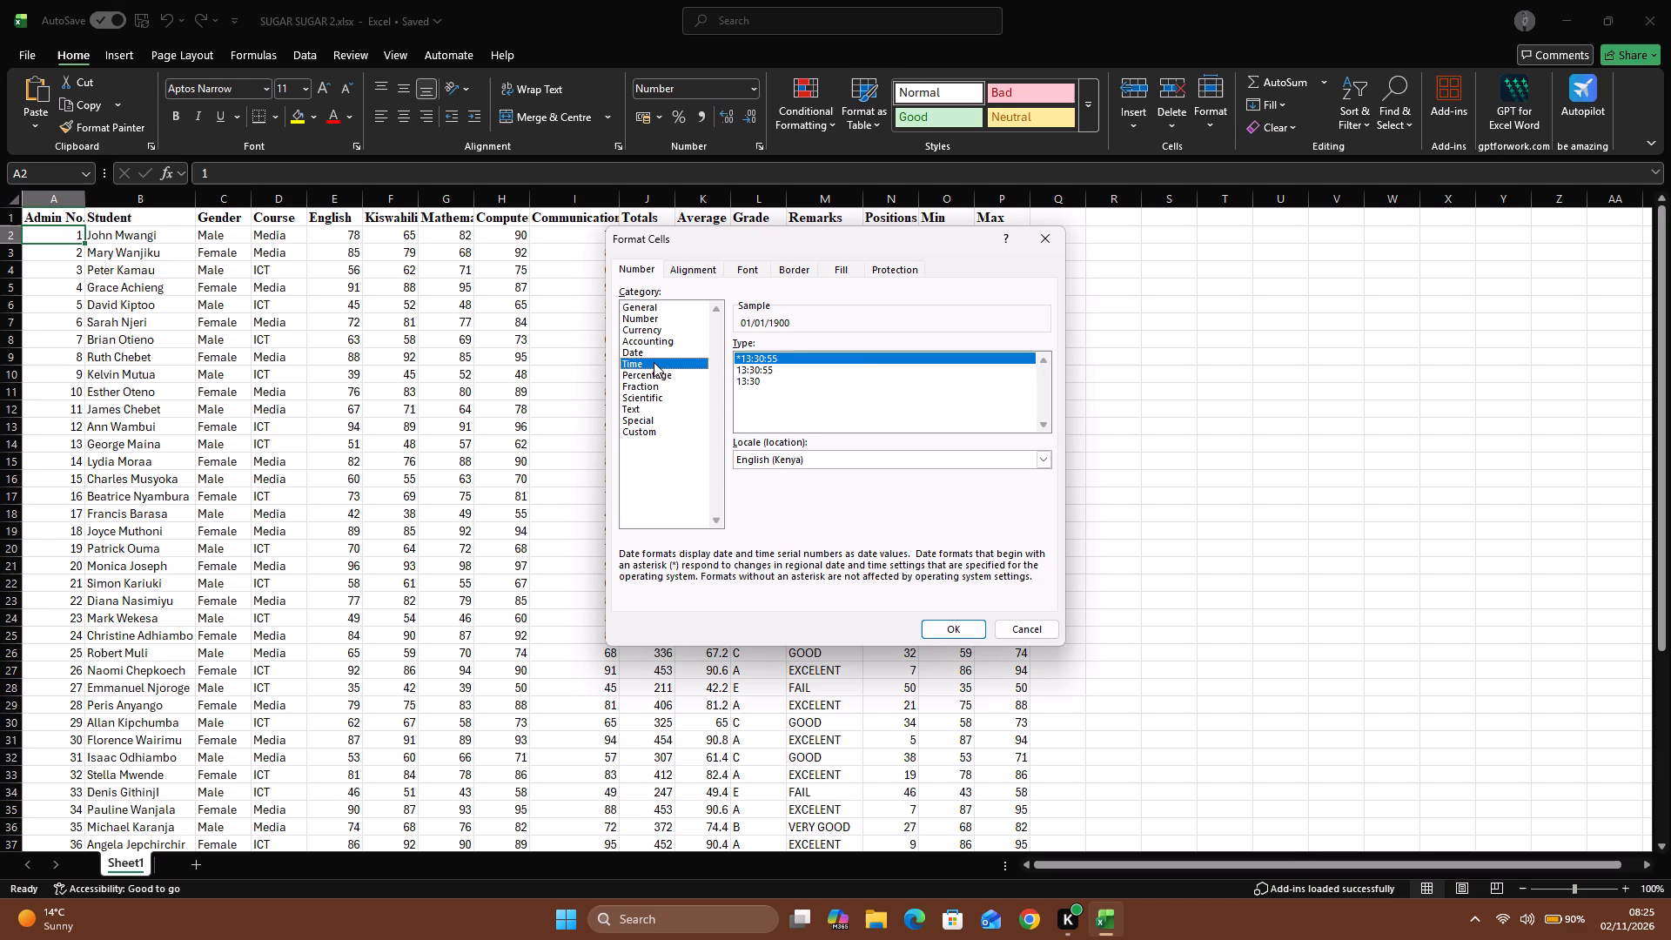
{"action": "left_click", "coordinate": [661, 376]}
{"action": "left_click", "coordinate": [662, 383]}
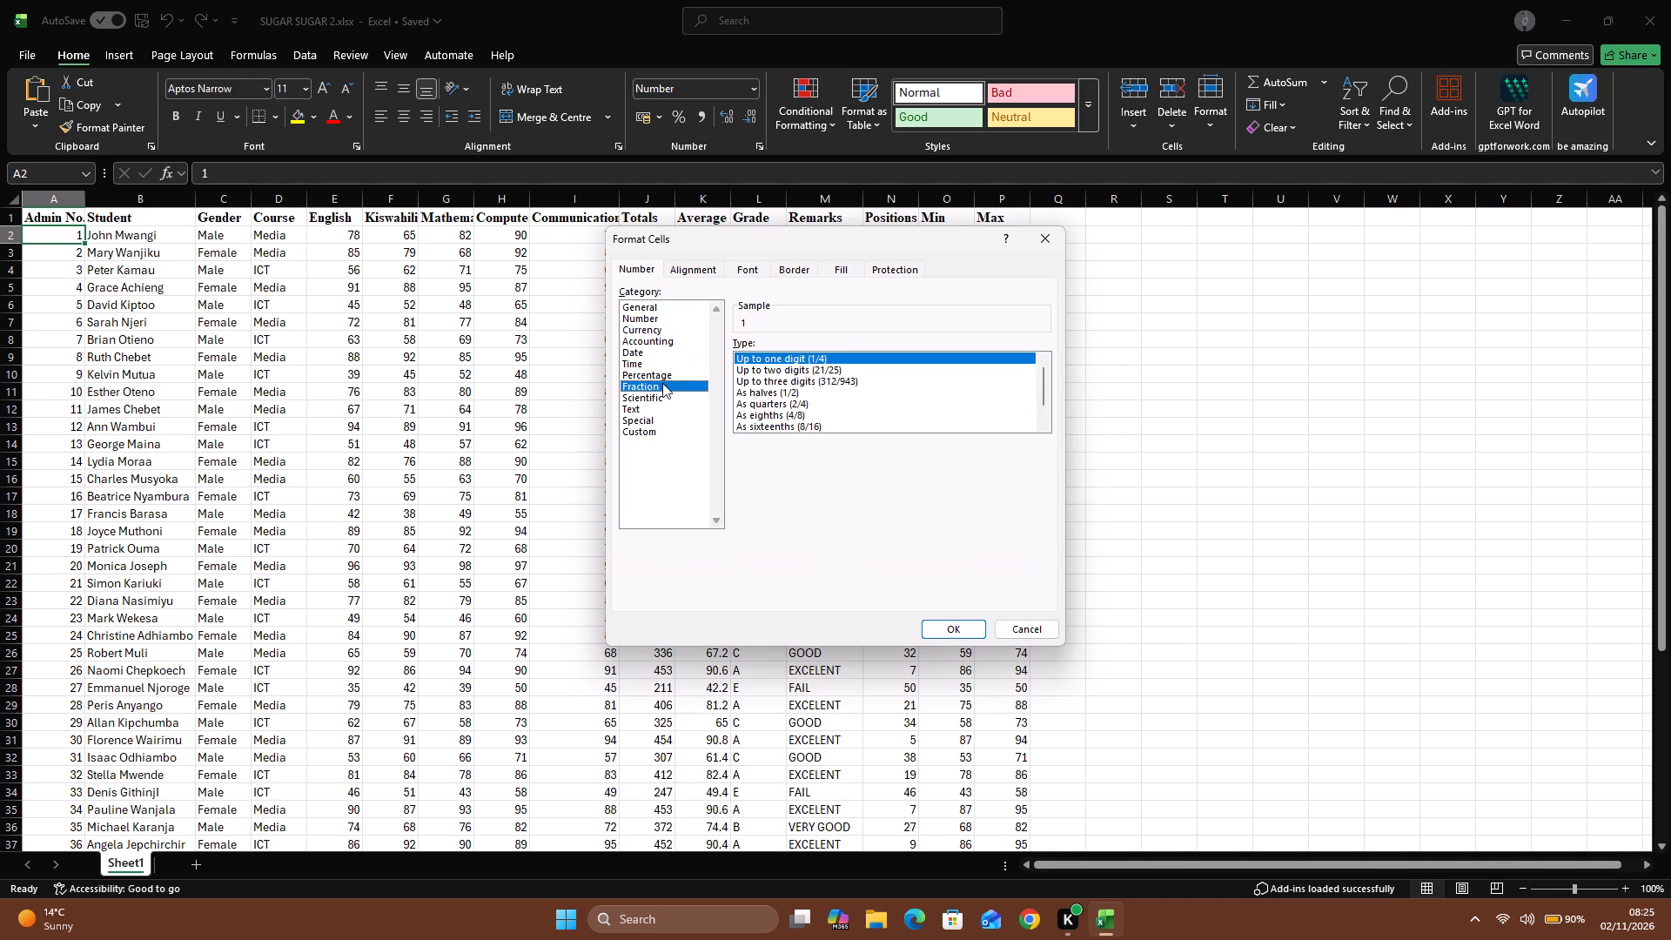
{"action": "left_click", "coordinate": [1033, 625]}
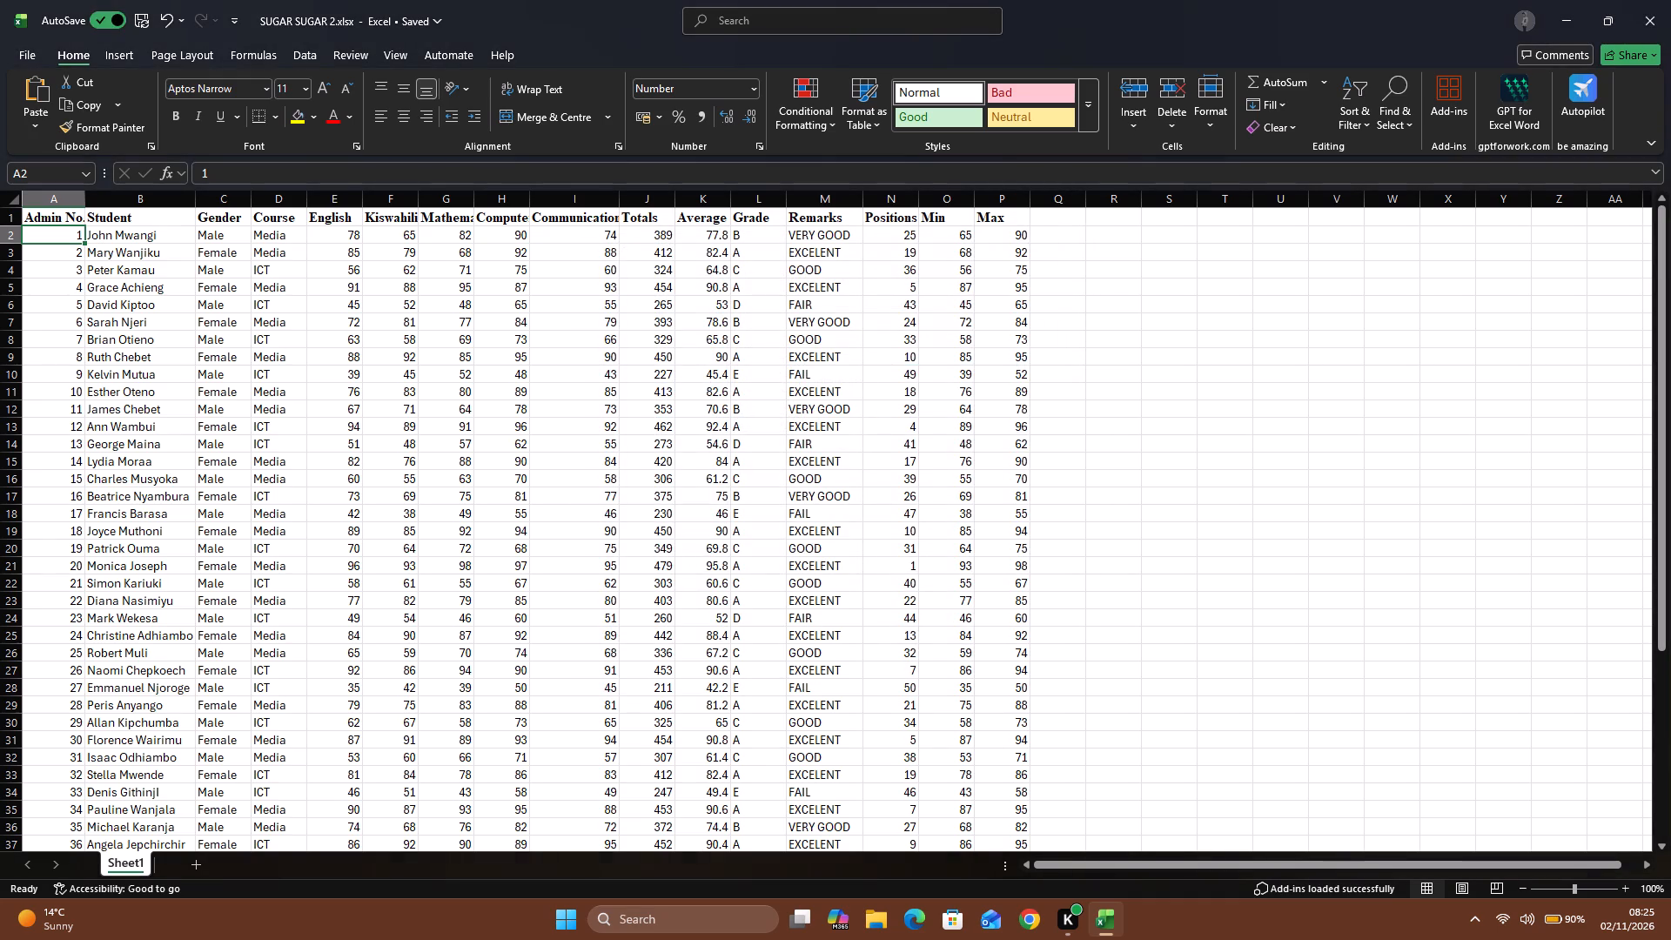